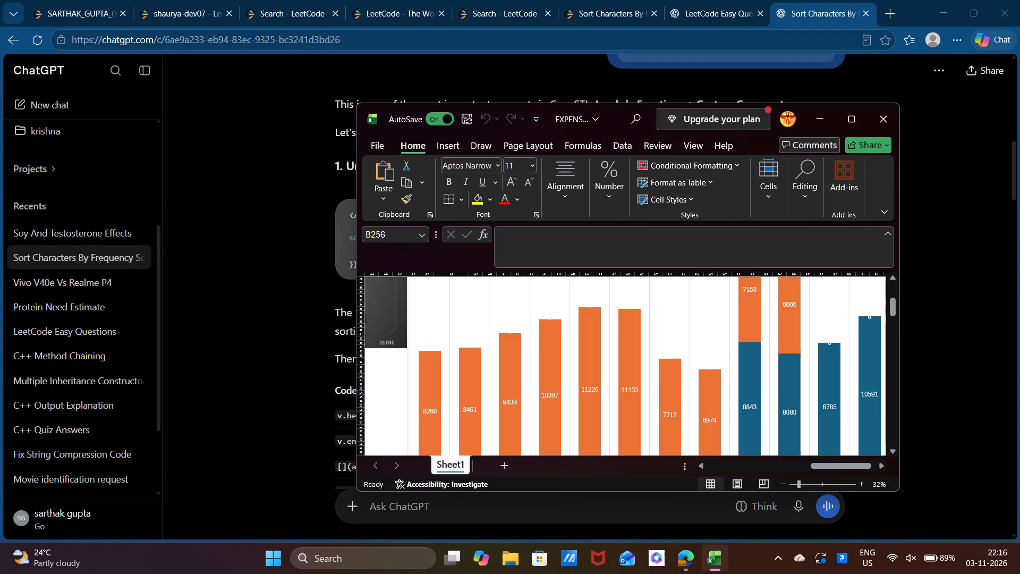
pyautogui.click(841, 121)
# Select the empty column B cell in the 29-Oct row of the expense table on Sheet1.
pyautogui.hscroll(12, 462, 369)
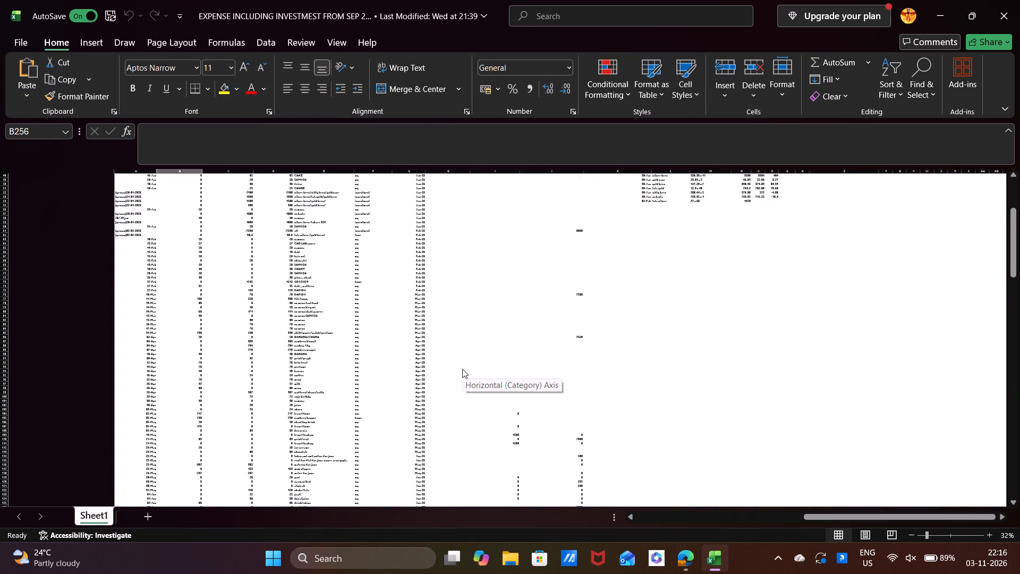
pyautogui.scroll(-8, 462, 369)
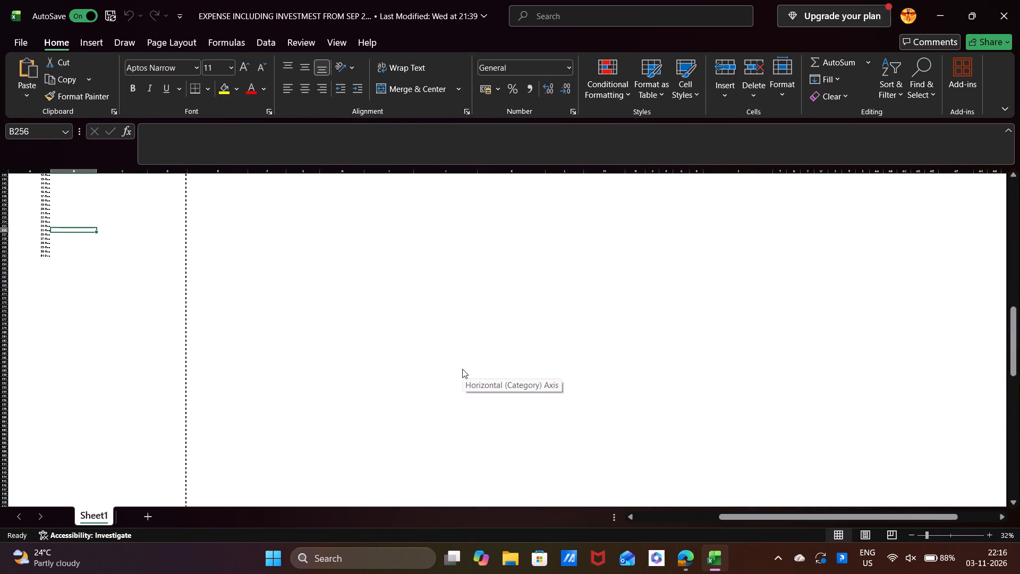
pyautogui.scroll(2, 462, 369)
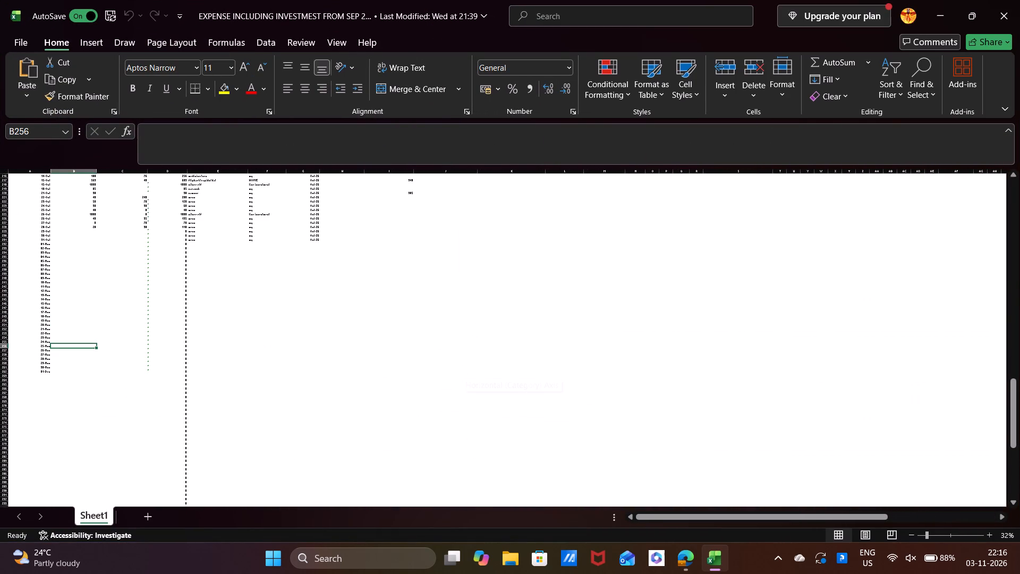
pyautogui.hscroll(3, 231, 291)
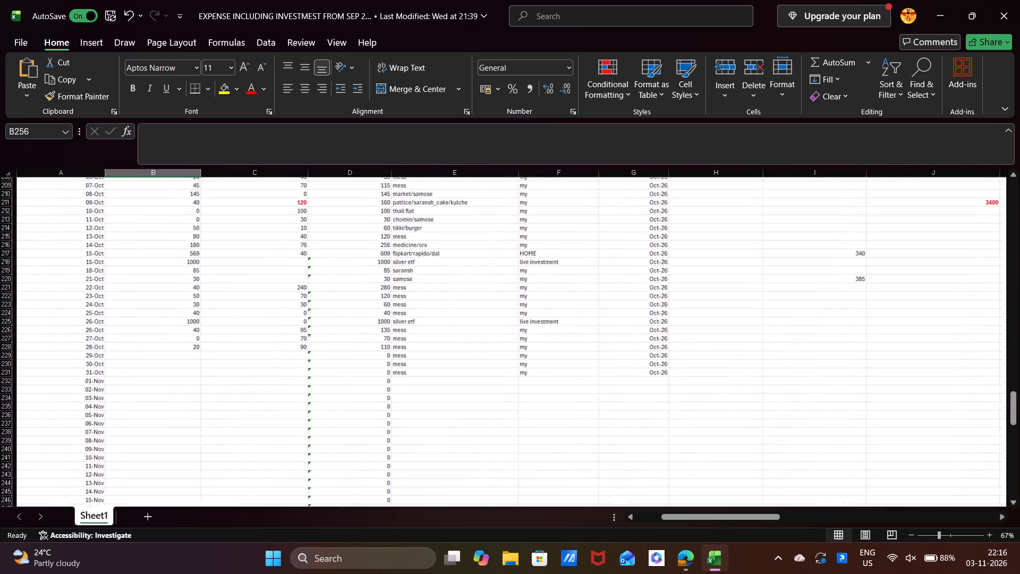
pyautogui.scroll(1, 232, 299)
pyautogui.click(158, 382)
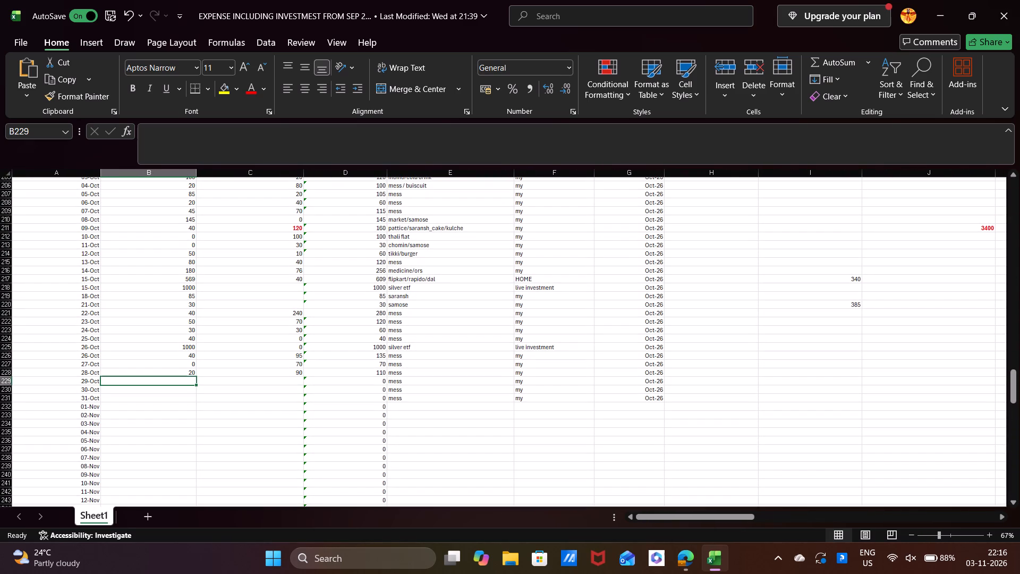
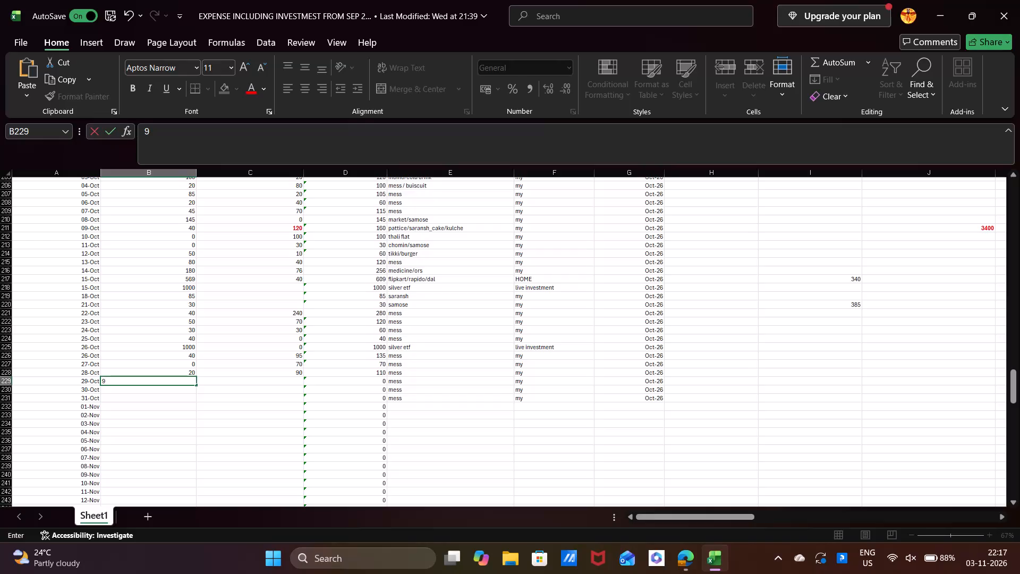
# Enter 130 in column B of the 29-Oct row and replace that row's description with chap.
pyautogui.press('BackSpace')
pyautogui.write('130')
pyautogui.press('Right')
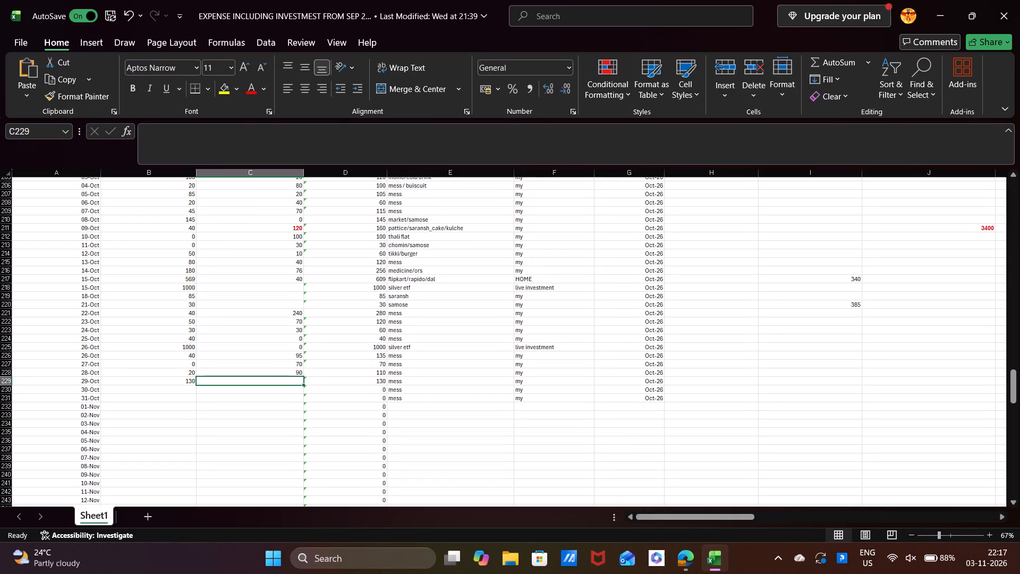
pyautogui.press('Right')
pyautogui.press('Right')
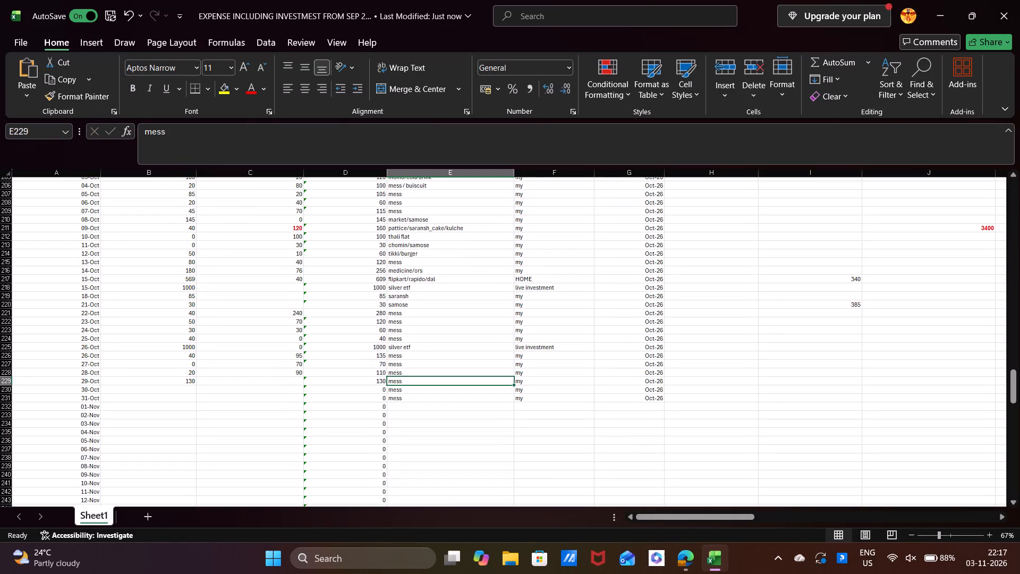
pyautogui.write('chap')
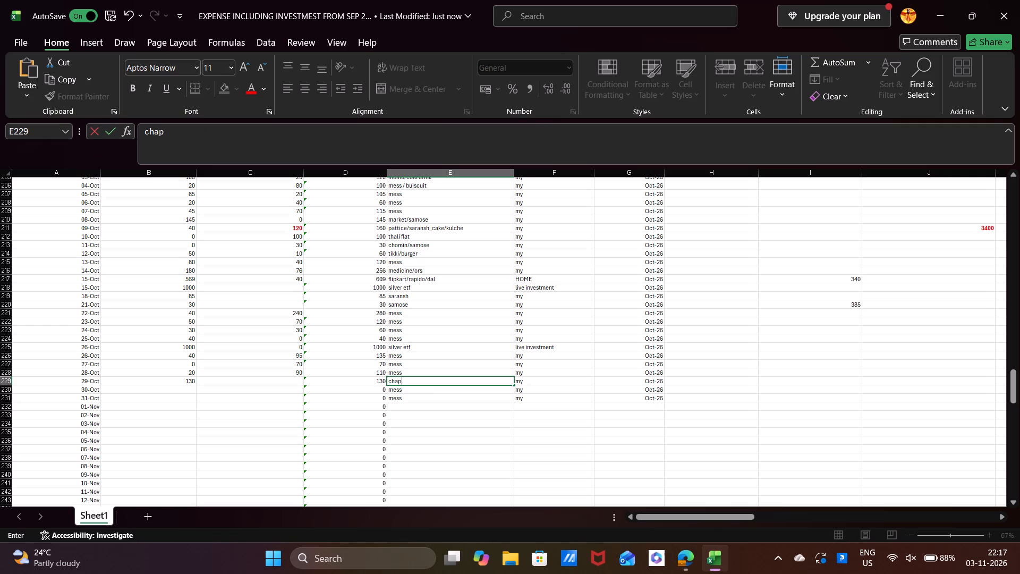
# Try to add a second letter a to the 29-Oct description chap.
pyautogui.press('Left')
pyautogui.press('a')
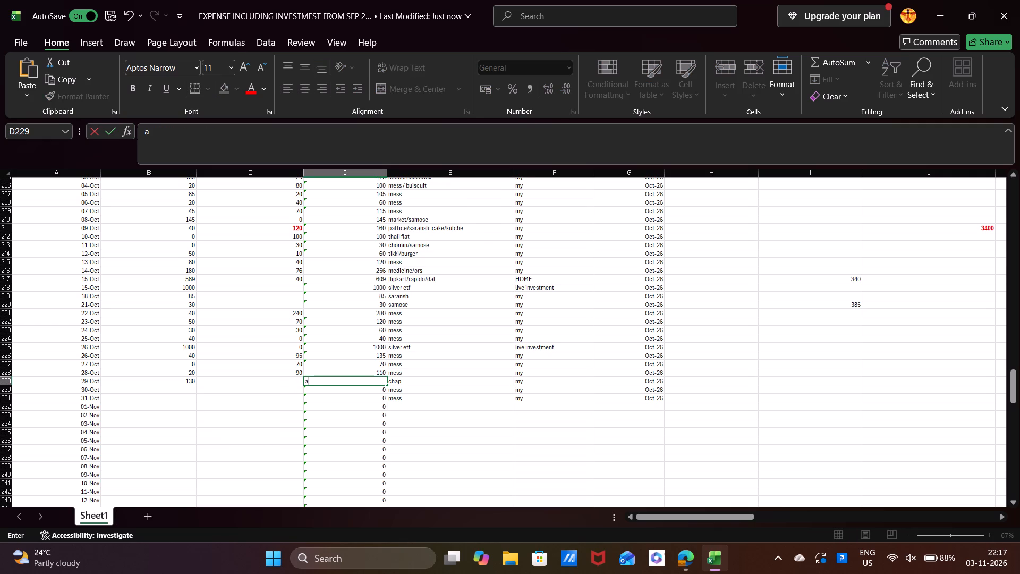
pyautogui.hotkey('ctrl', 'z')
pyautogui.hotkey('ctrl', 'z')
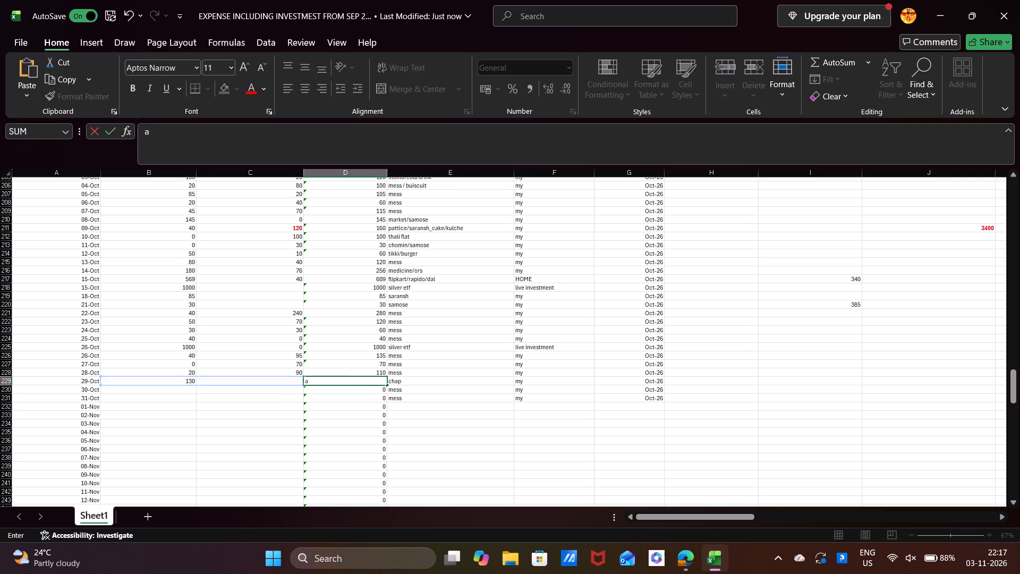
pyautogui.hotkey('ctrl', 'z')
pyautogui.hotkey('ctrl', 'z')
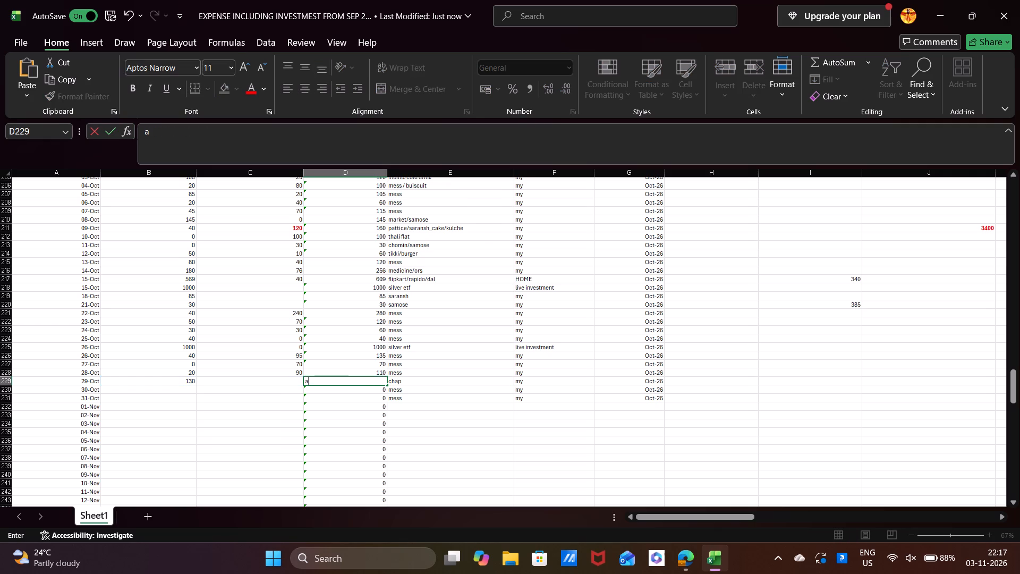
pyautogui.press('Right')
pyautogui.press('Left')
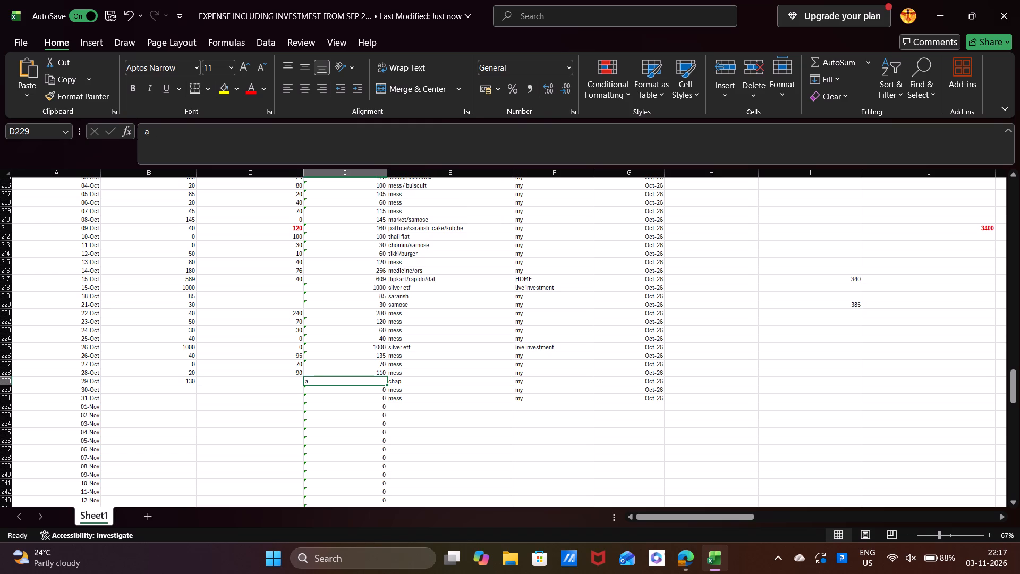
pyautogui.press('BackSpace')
# Restore the 29-Oct total in column D by filling the SUM formula down from the 28-Oct row.
pyautogui.press('Down')
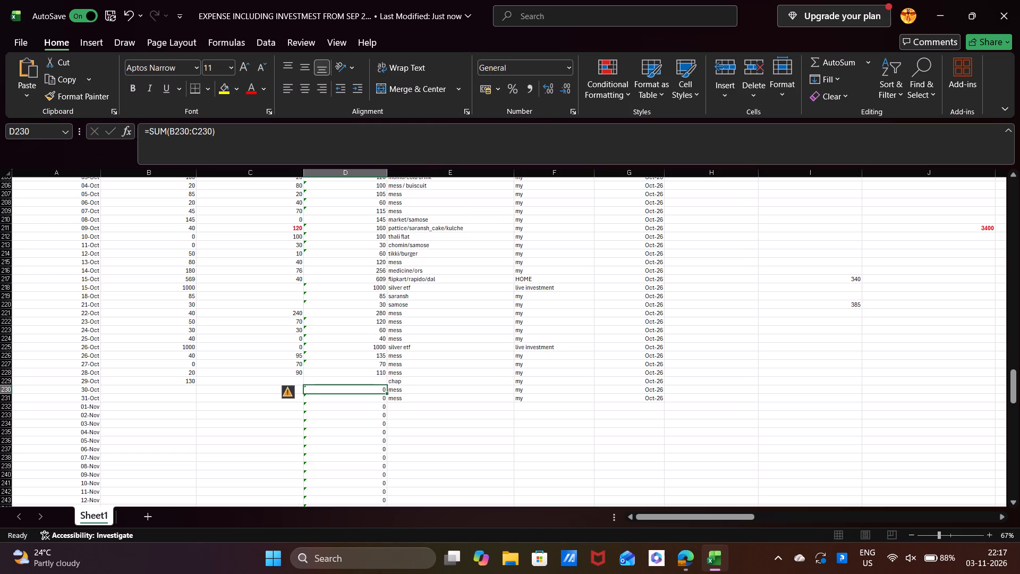
pyautogui.press('Up')
pyautogui.press('Left')
pyautogui.press('Left')
pyautogui.press('Right')
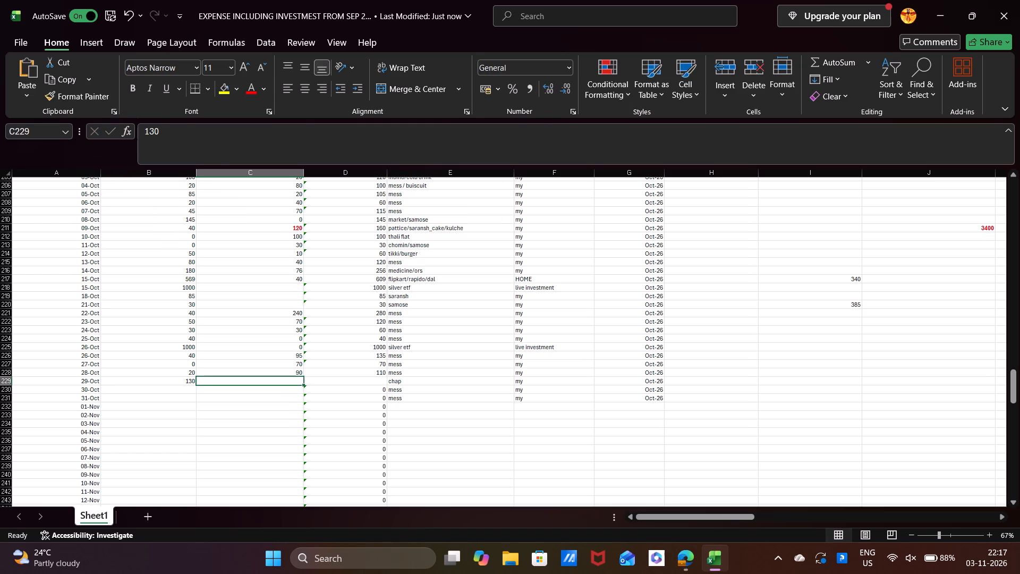
pyautogui.press('Right')
pyautogui.press('Up')
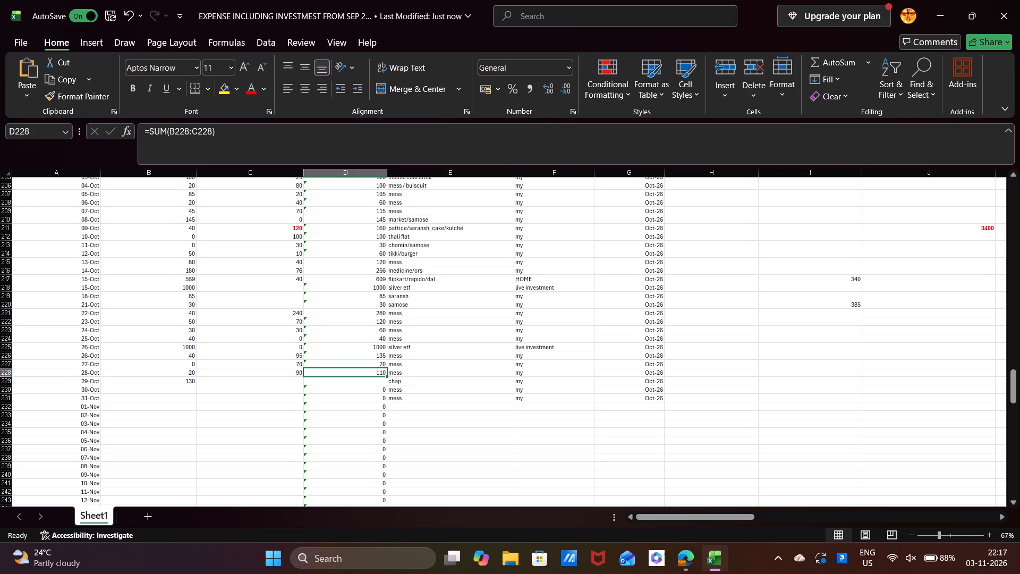
pyautogui.click(233, 142)
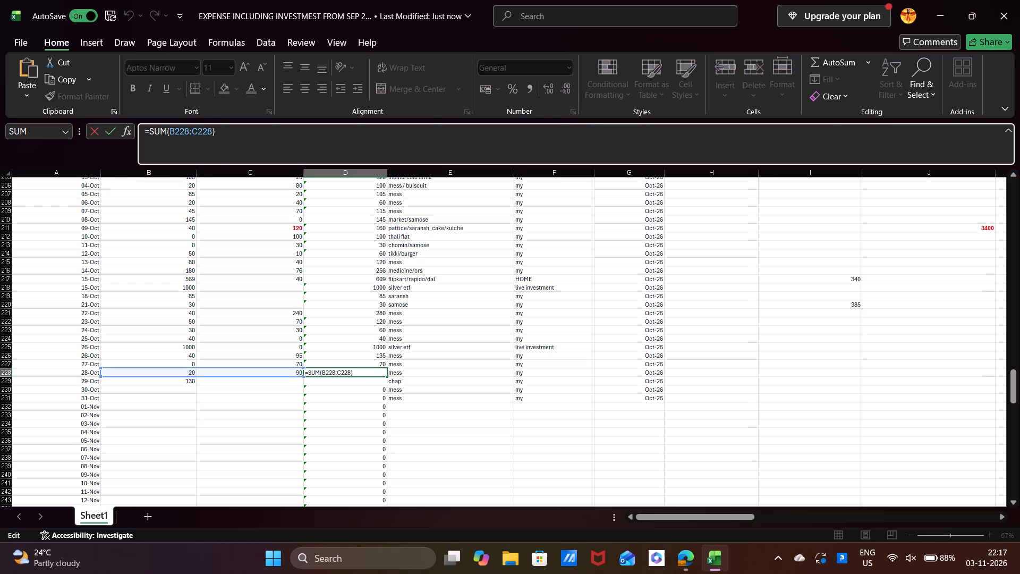
pyautogui.moveTo(386, 376); pyautogui.dragTo(385, 383)
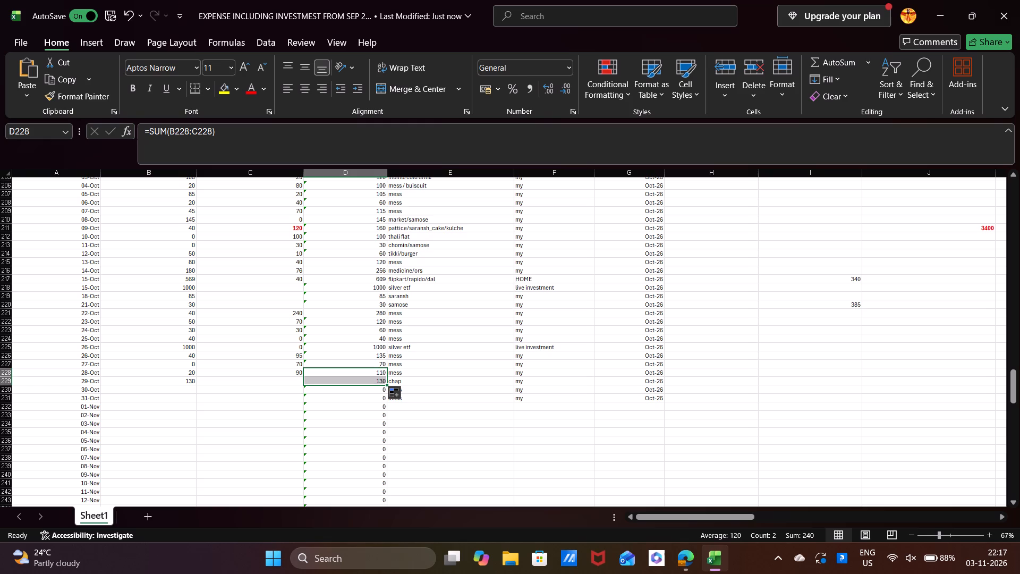
pyautogui.click(464, 450)
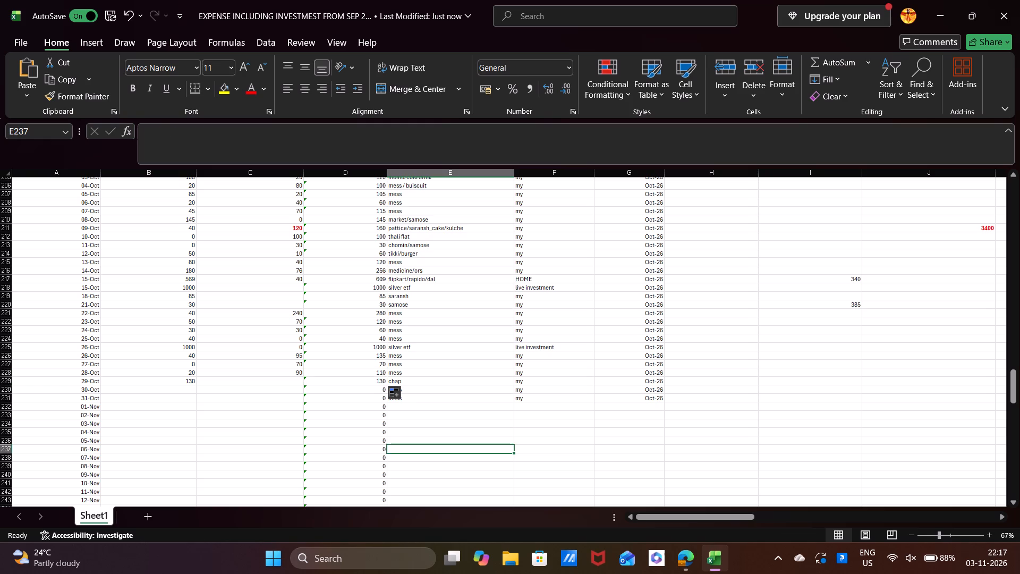
pyautogui.click(375, 379)
pyautogui.press('Down')
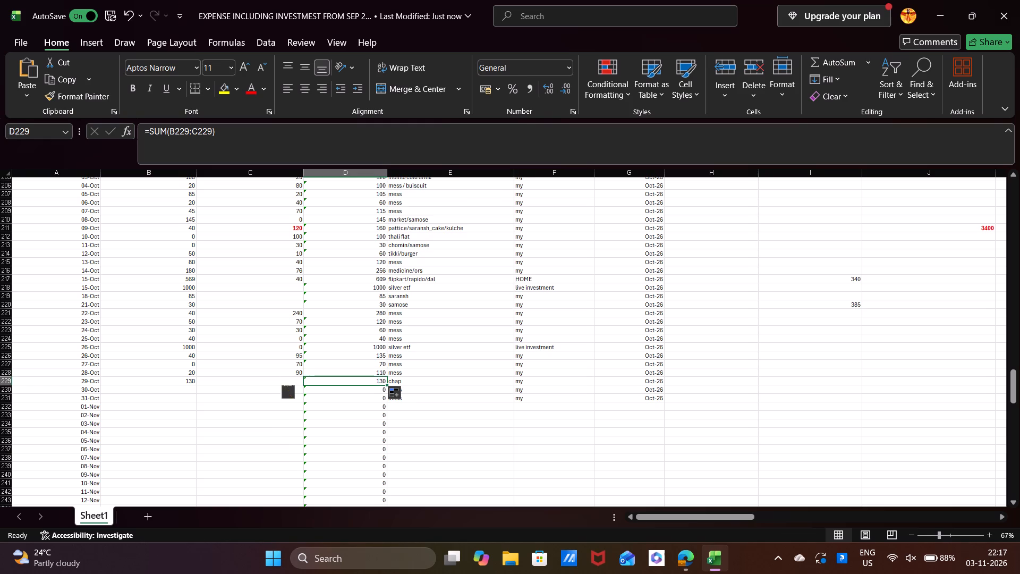
pyautogui.click(461, 419)
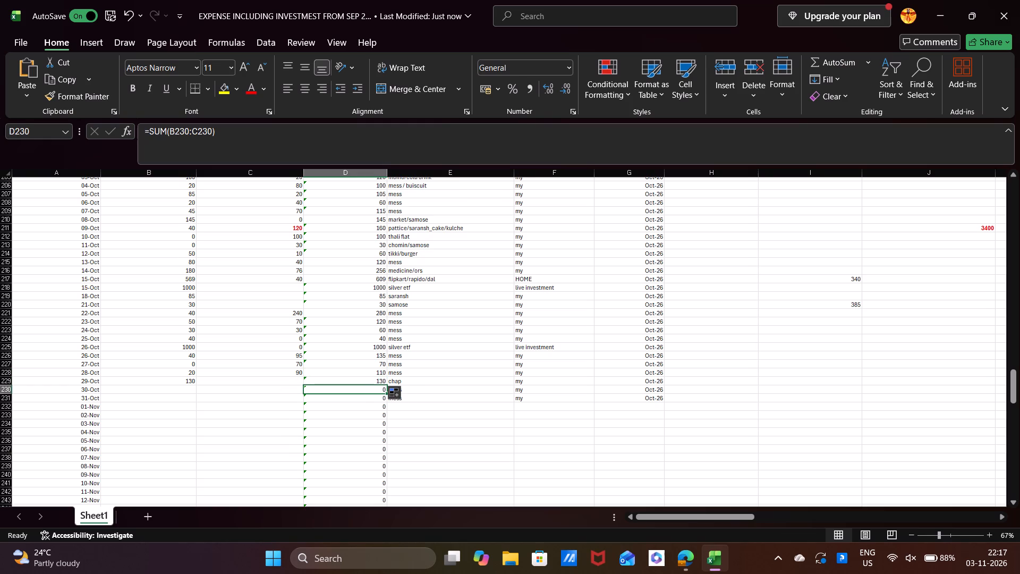
# Correct the description of the 29-Oct entry to chaap.
pyautogui.click(420, 378)
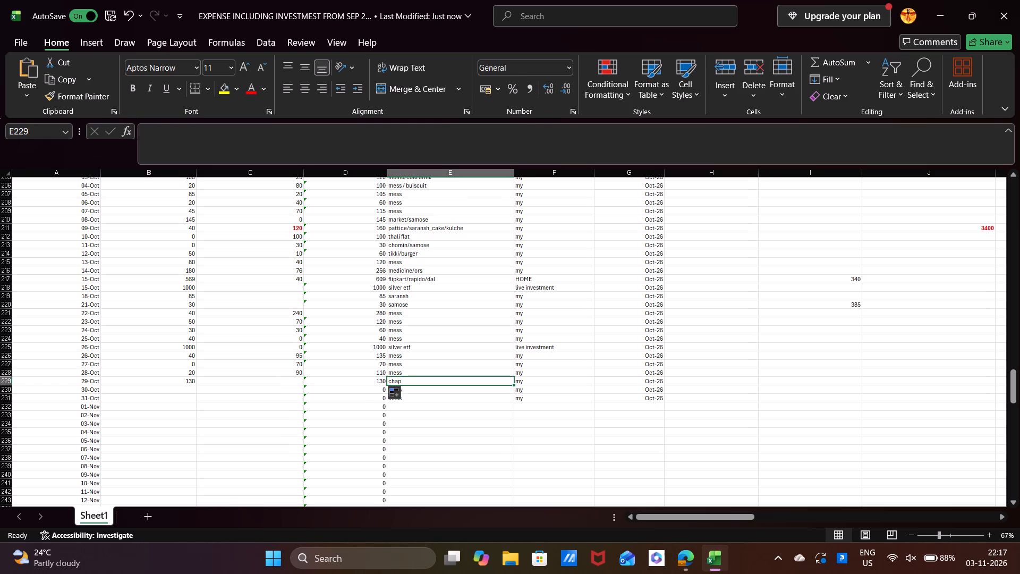
pyautogui.click(173, 129)
pyautogui.press('Left')
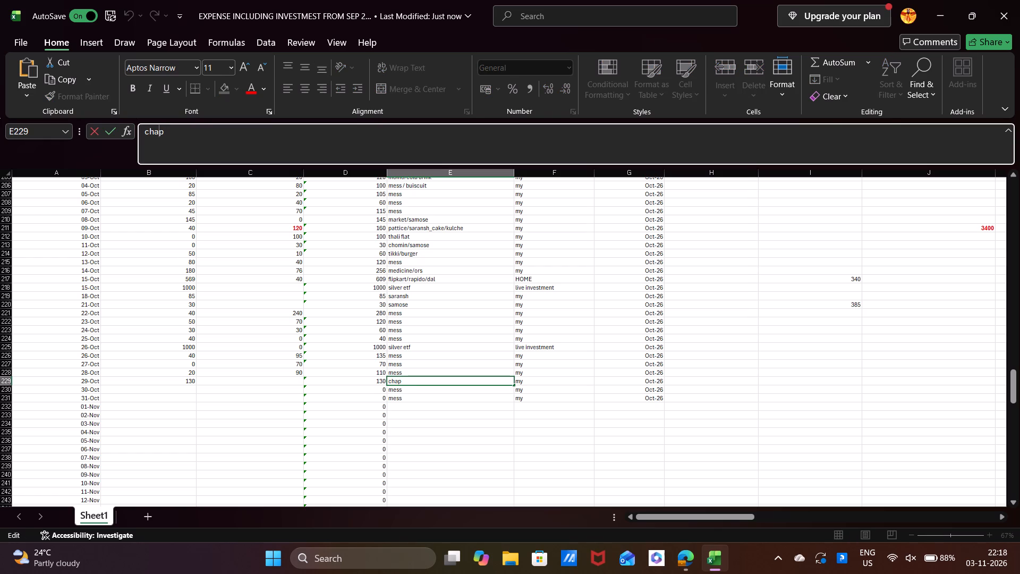
pyautogui.press('a')
pyautogui.press('Return')
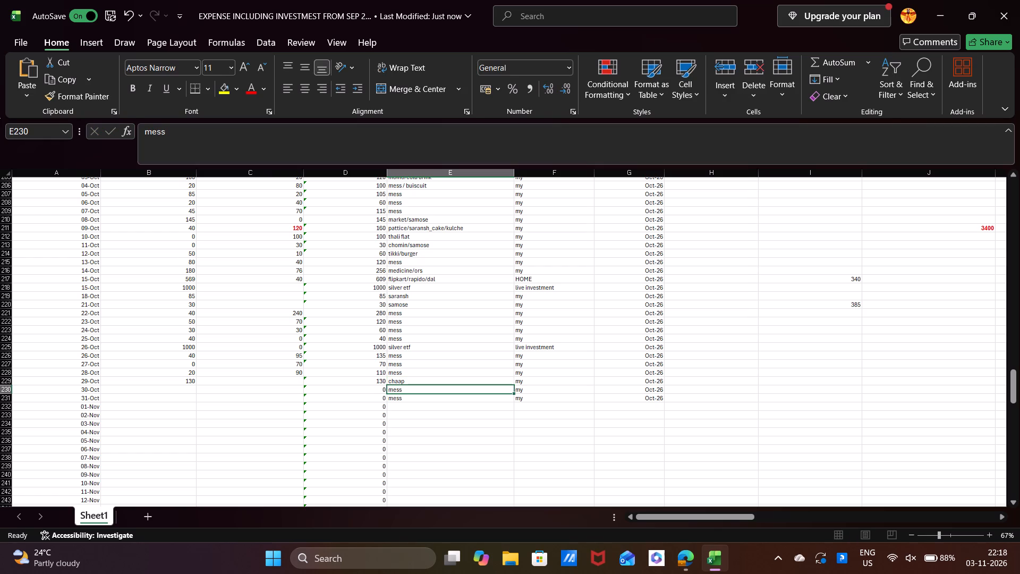
# Enter 70 in column B for 30-Oct, and 50 in column B and 70 in column C for 31-Oct.
pyautogui.press('Left')
pyautogui.press('Left')
pyautogui.press('Left')
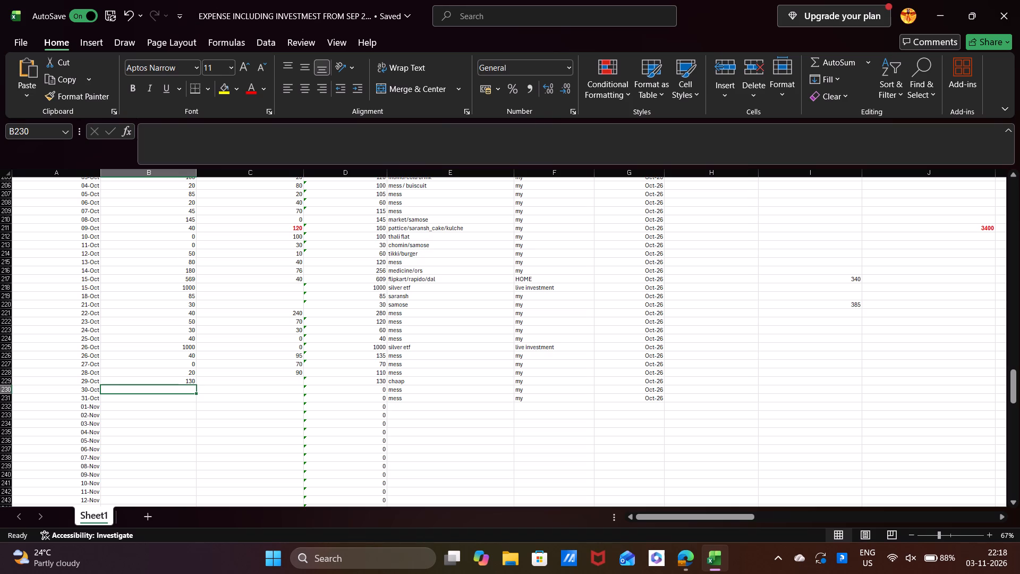
pyautogui.press('0')
pyautogui.press('BackSpace')
pyautogui.write('70')
pyautogui.press('Down')
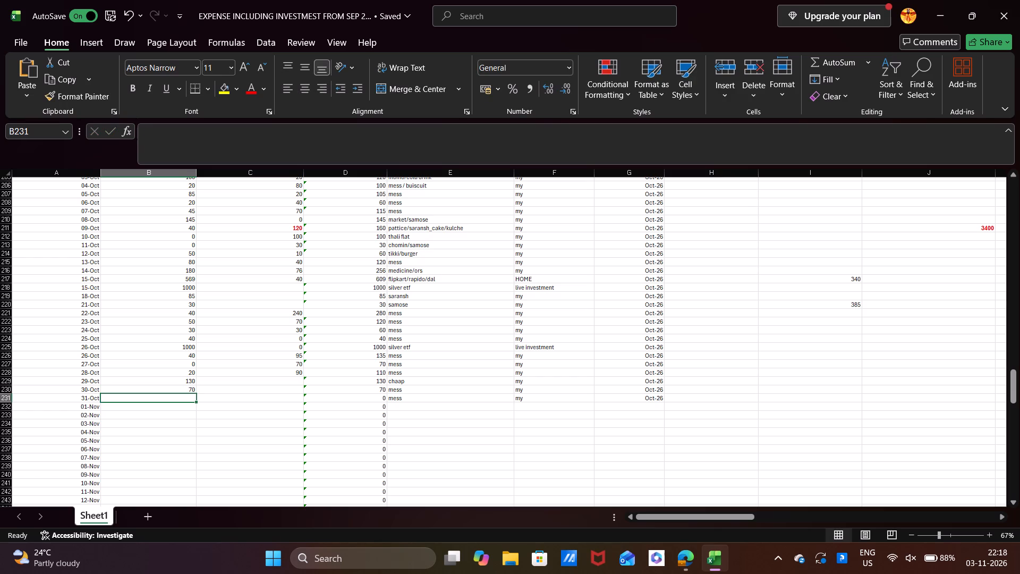
pyautogui.write('50')
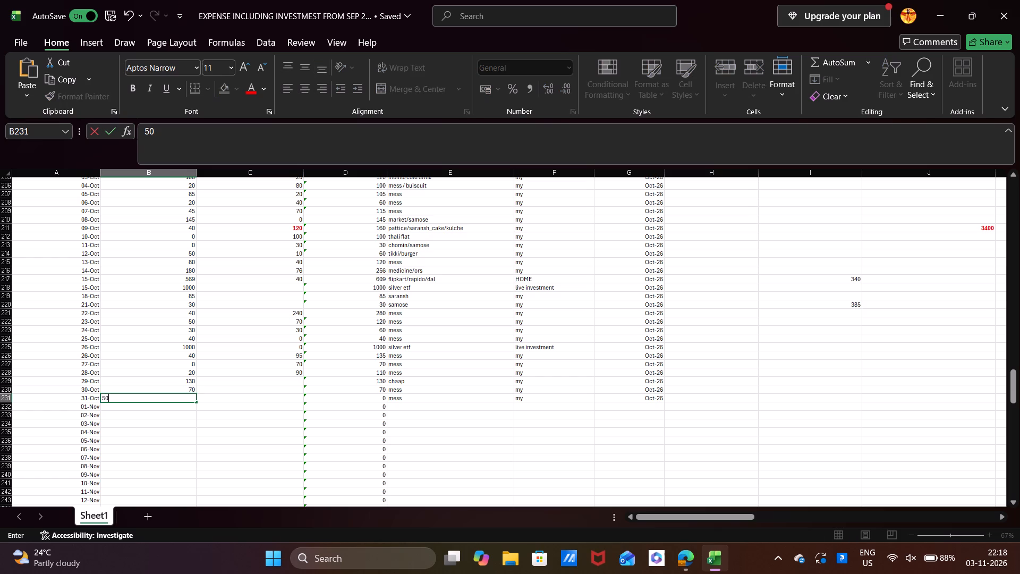
pyautogui.press('Right')
pyautogui.write('70')
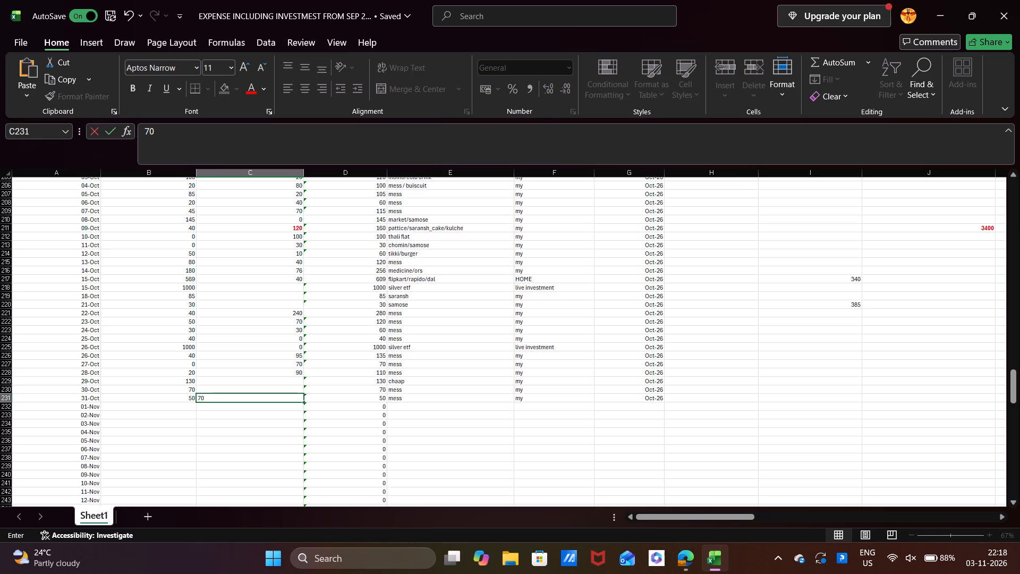
pyautogui.press('Down')
# Enter 30 in column B for 01-Nov, and 50 in column B and 70 in column C for 02-Nov.
pyautogui.press('Left')
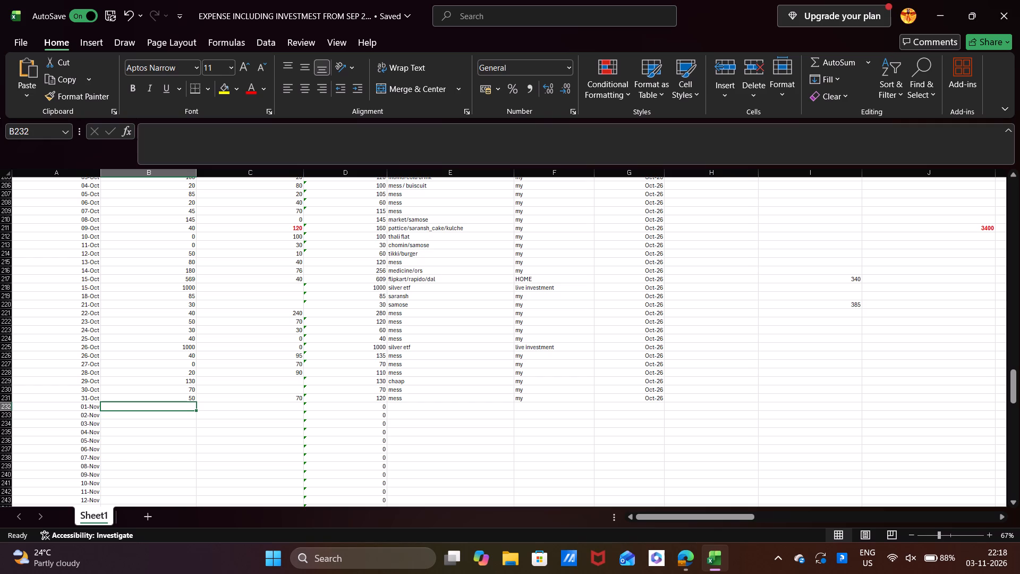
pyautogui.write('30')
pyautogui.press('Right')
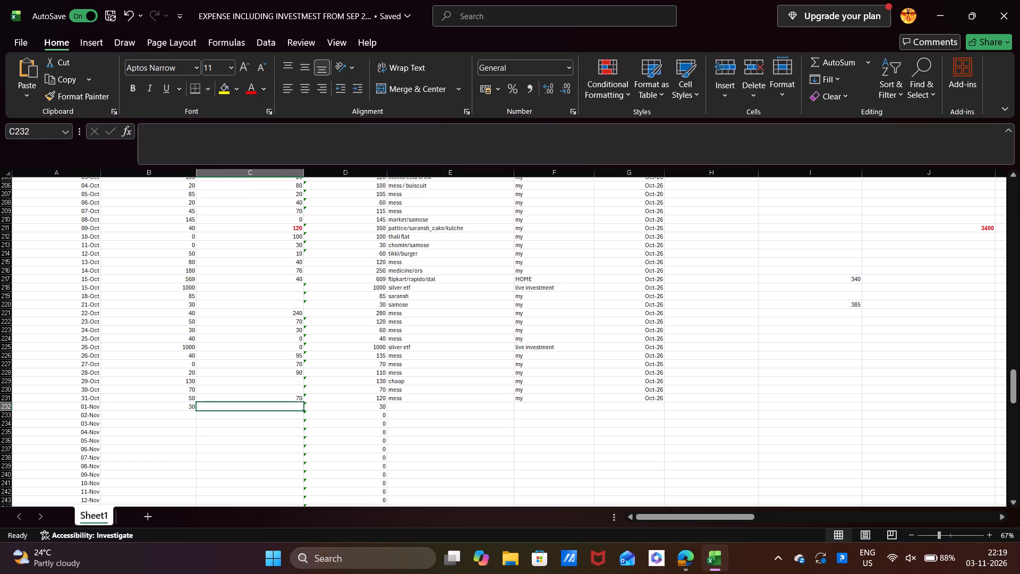
pyautogui.press('Down')
pyautogui.press('Left')
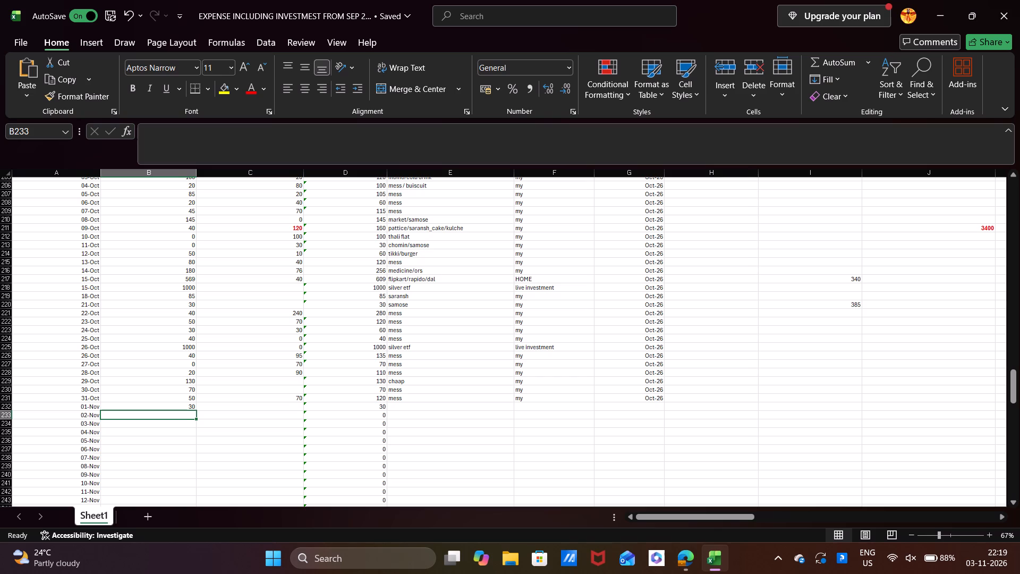
pyautogui.write('50')
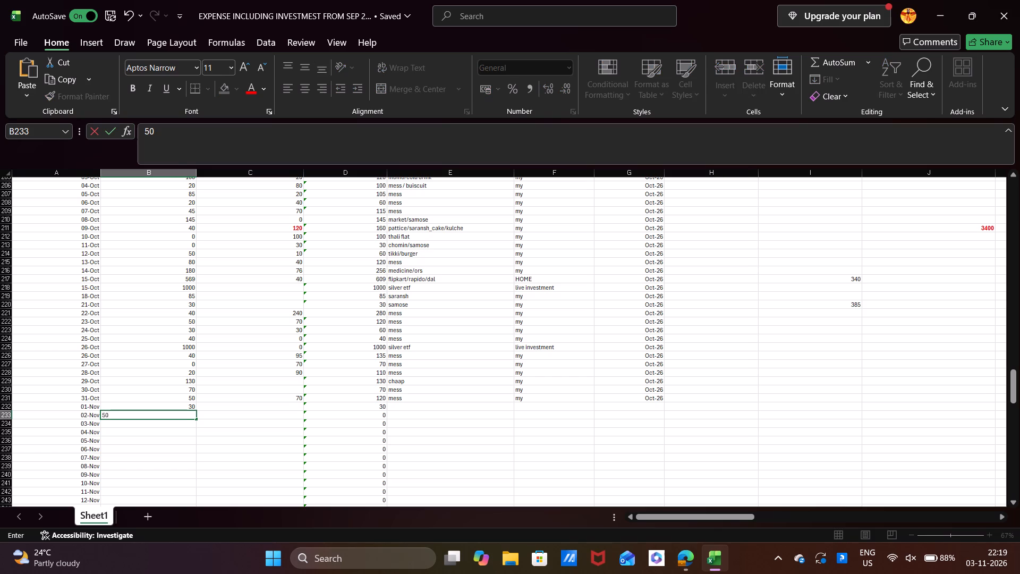
pyautogui.press('Right')
pyautogui.write('70')
pyautogui.press('Right')
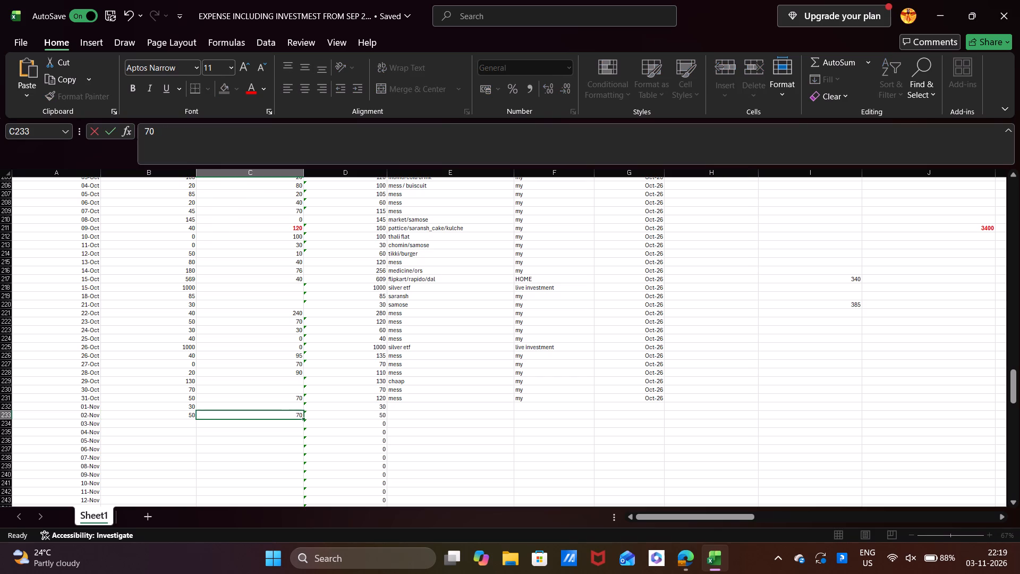
pyautogui.press('Down')
pyautogui.press('Left')
pyautogui.press('Left')
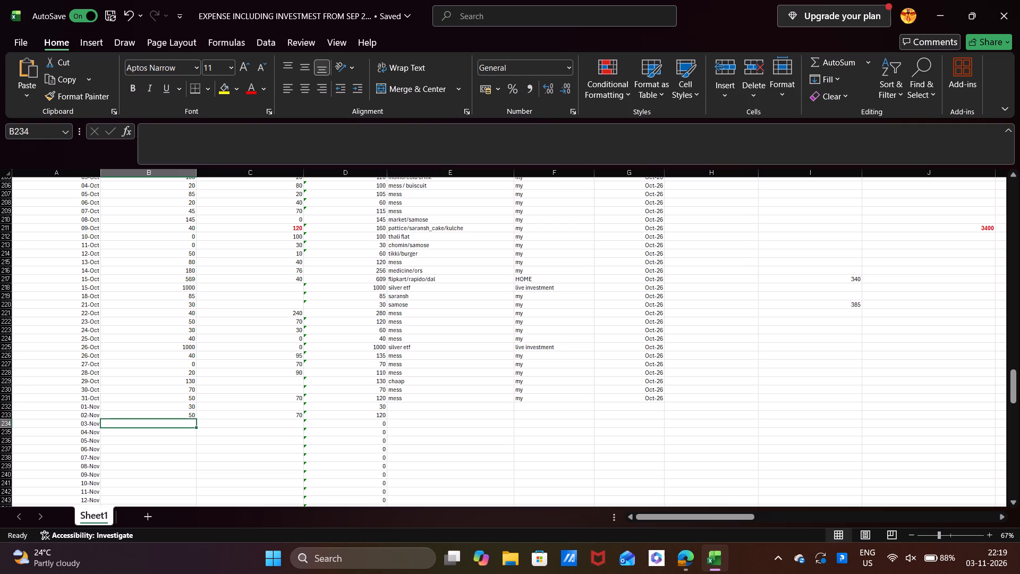
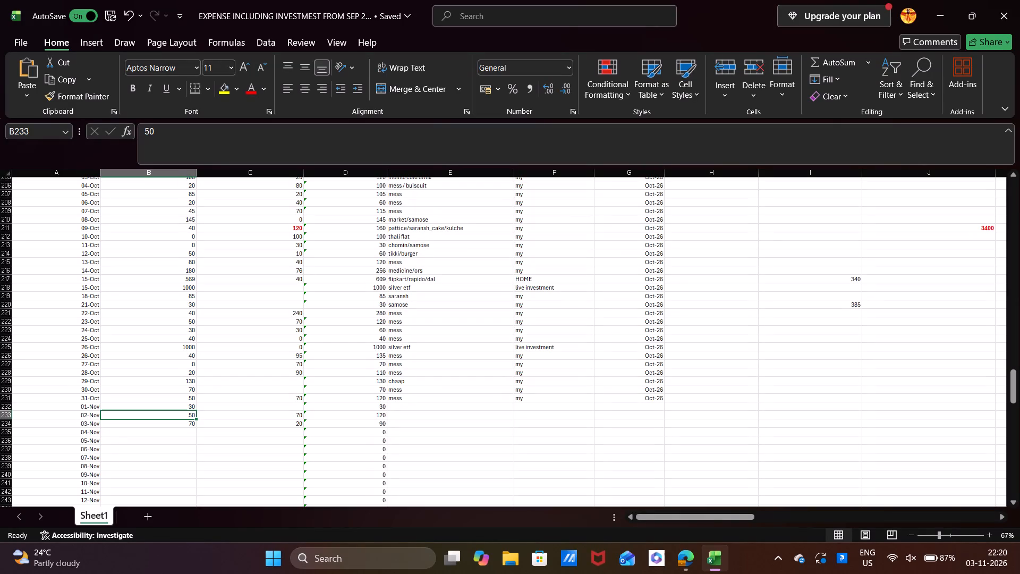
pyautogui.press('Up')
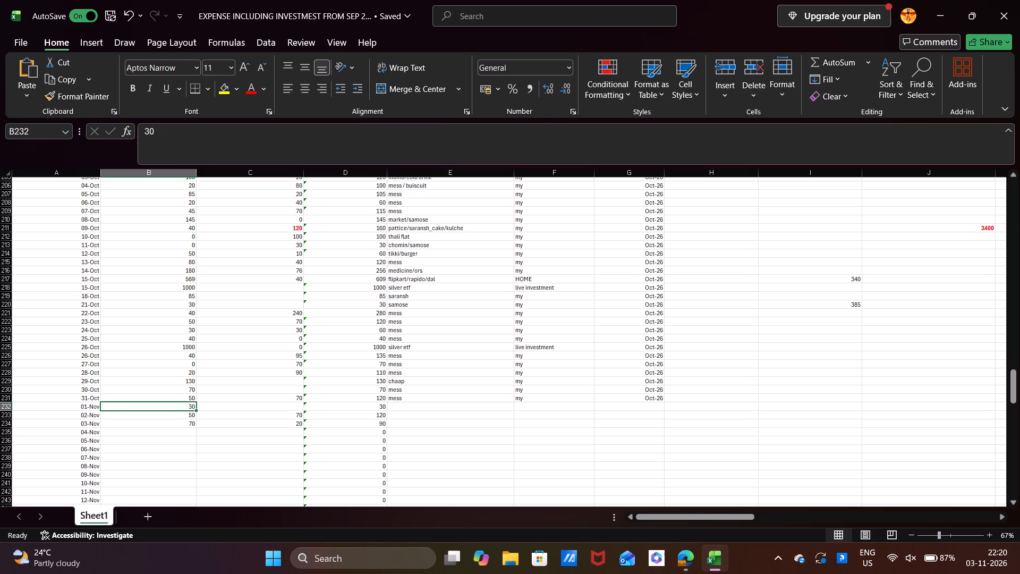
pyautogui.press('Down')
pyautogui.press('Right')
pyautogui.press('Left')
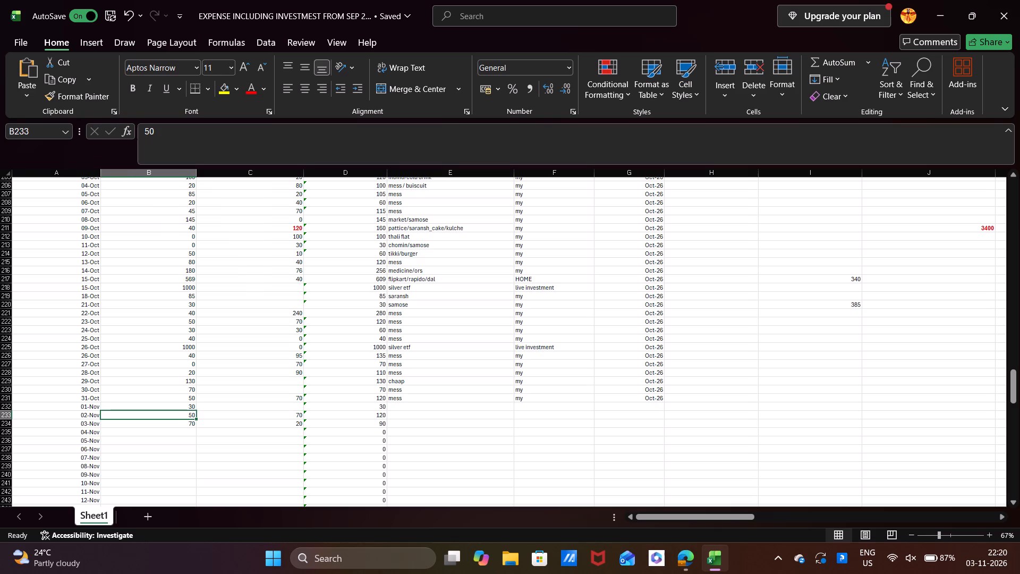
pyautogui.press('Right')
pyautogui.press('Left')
# Insert a new row above the 02-Nov row and copy the 02-Nov row into it.
pyautogui.press('Left')
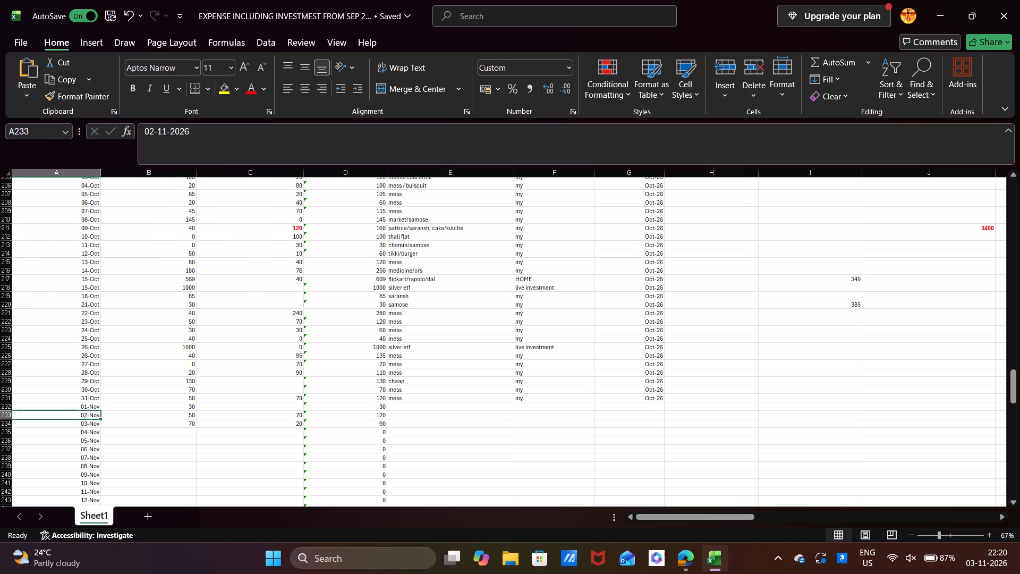
pyautogui.click(5, 416)
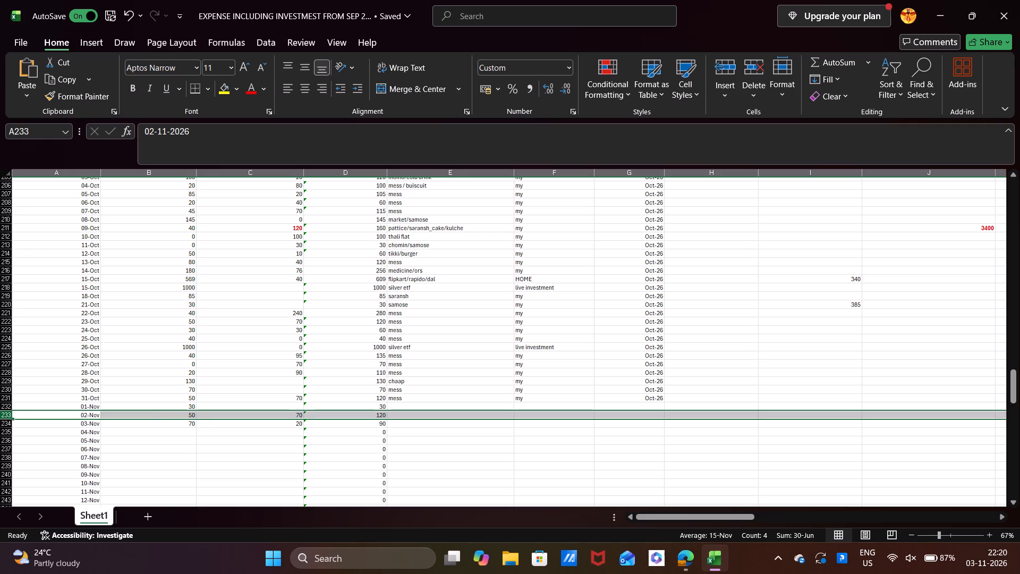
pyautogui.rightClick(5, 416)
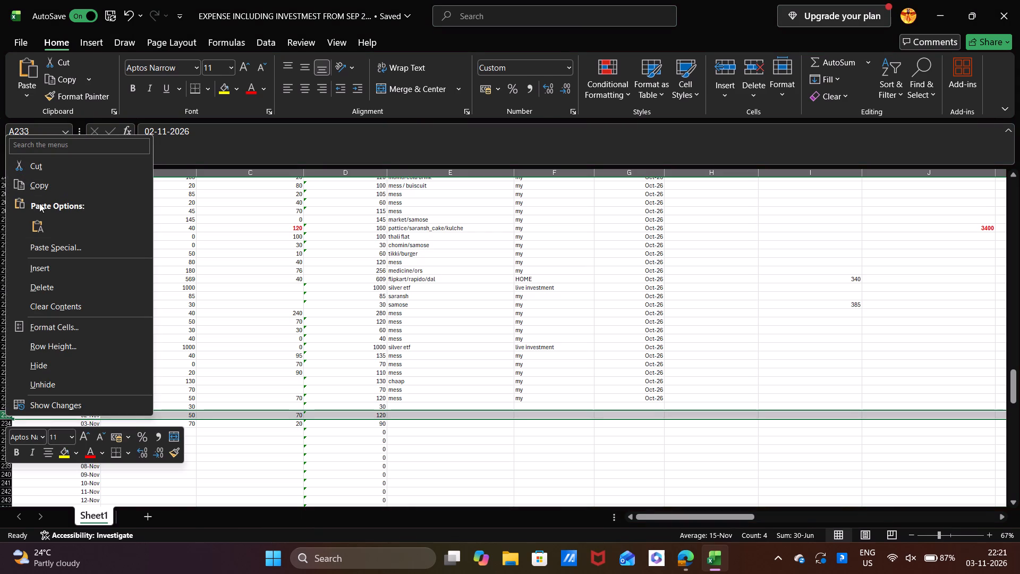
pyautogui.click(46, 267)
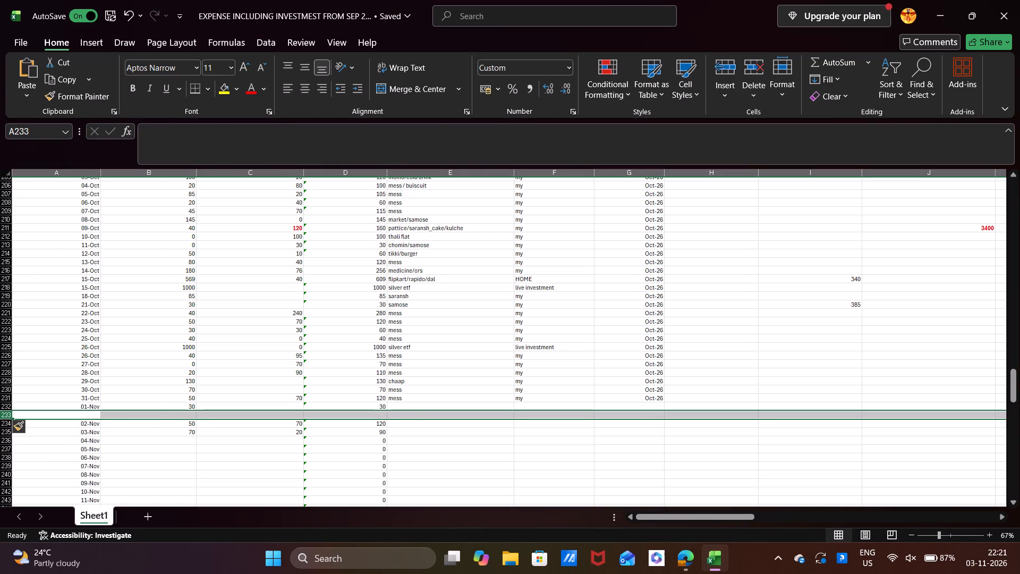
pyautogui.hotkey('ctrl', 'v')
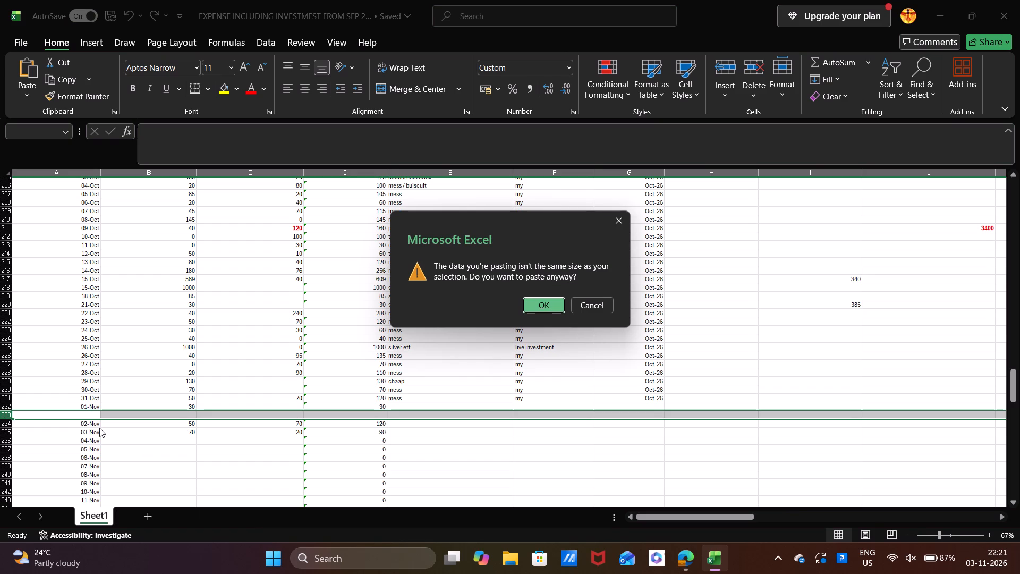
pyautogui.press('Escape')
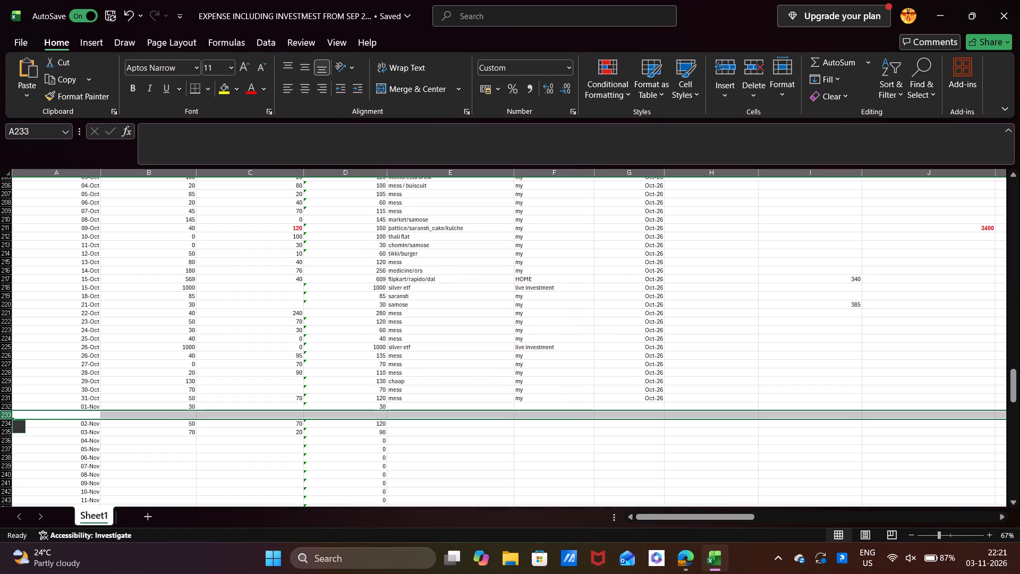
pyautogui.click(1, 423)
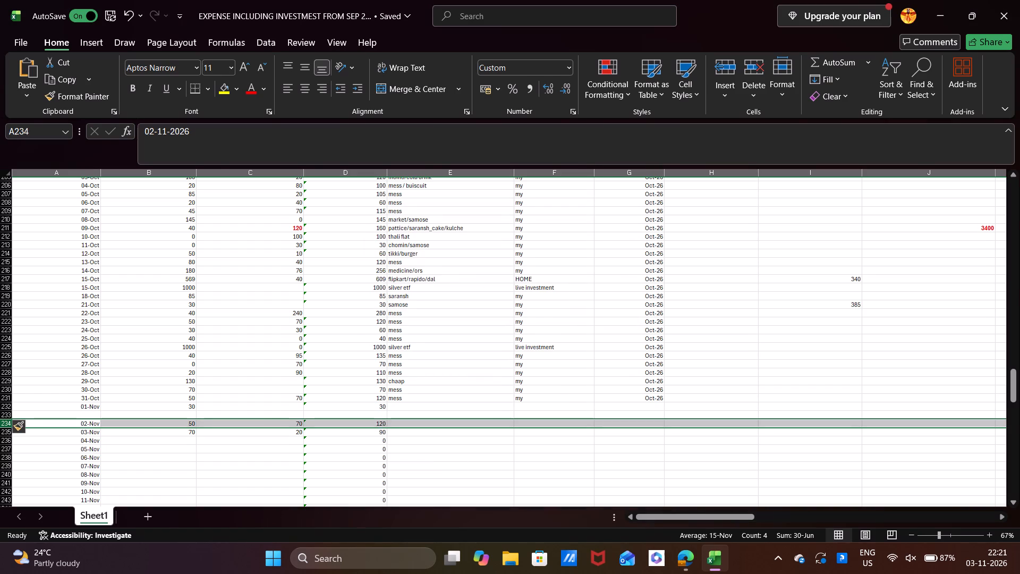
pyautogui.hotkey('ctrl', 'c')
pyautogui.press('Up')
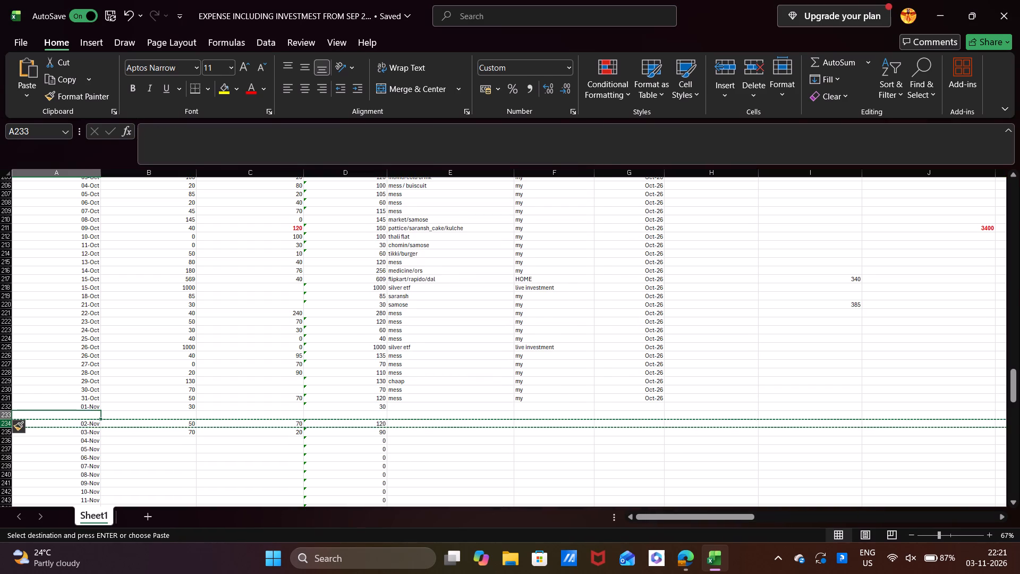
pyautogui.hotkey('ctrl', 'v')
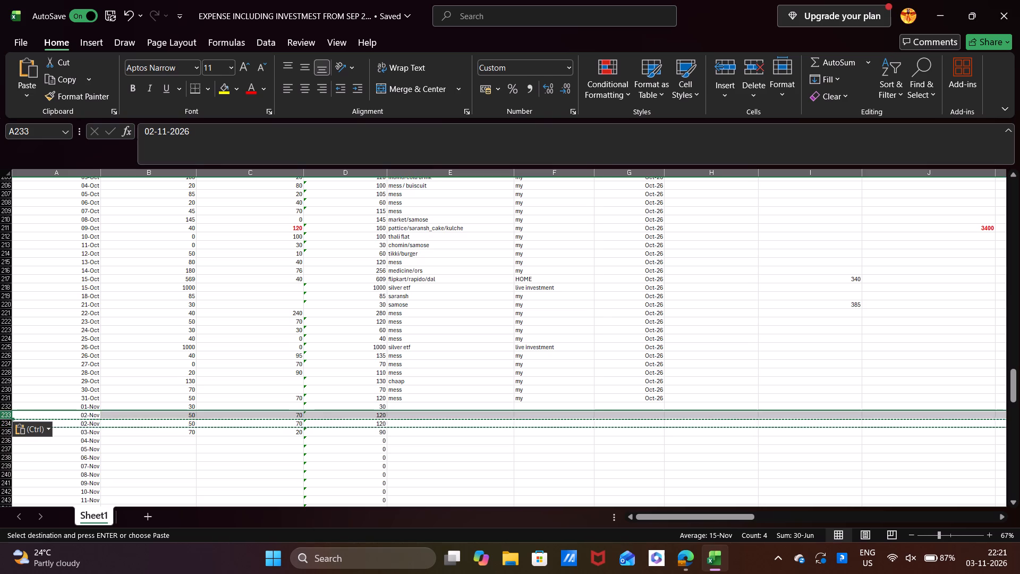
# In the upper 02-Nov row, enter 347 in column B, 120 in column C and phone/comfort in column E.
pyautogui.click(184, 415)
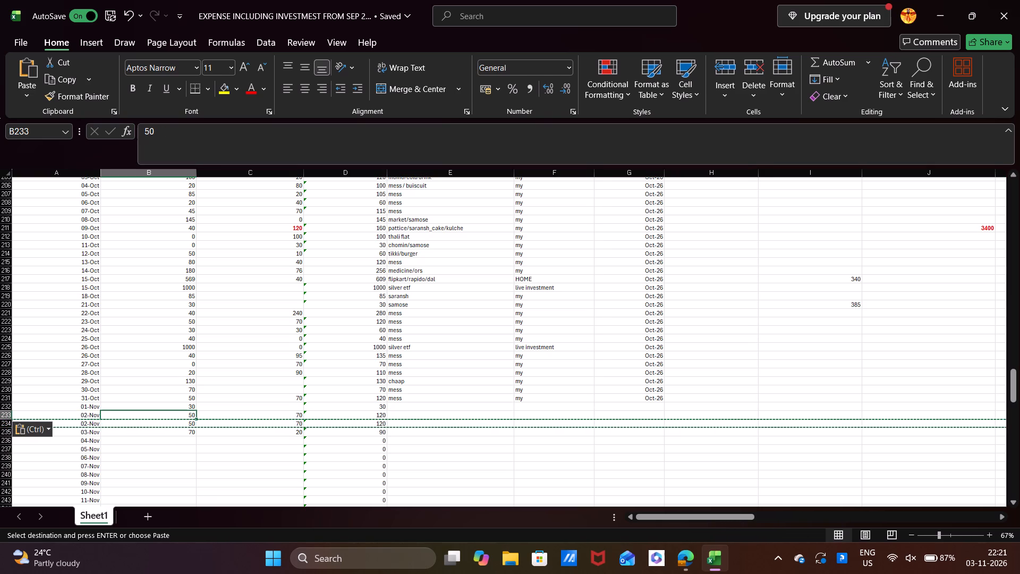
pyautogui.write('347')
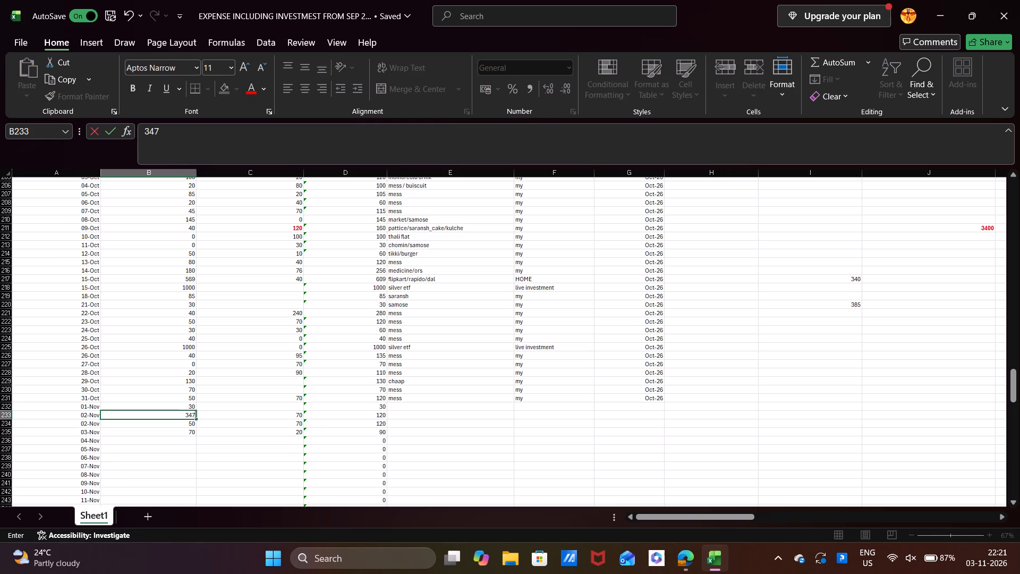
pyautogui.press('Right')
pyautogui.write('120')
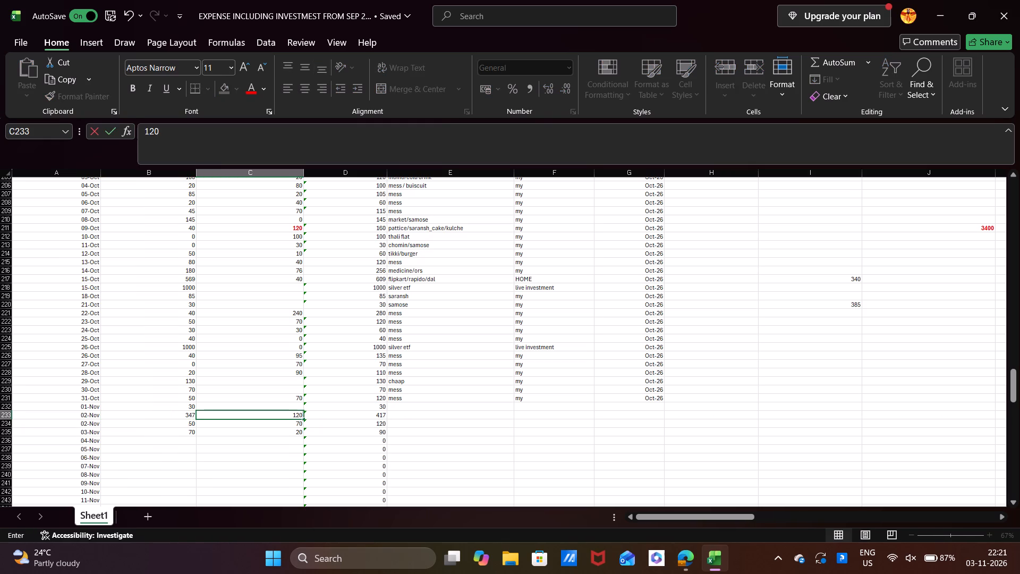
pyautogui.press('Right')
pyautogui.press('Right')
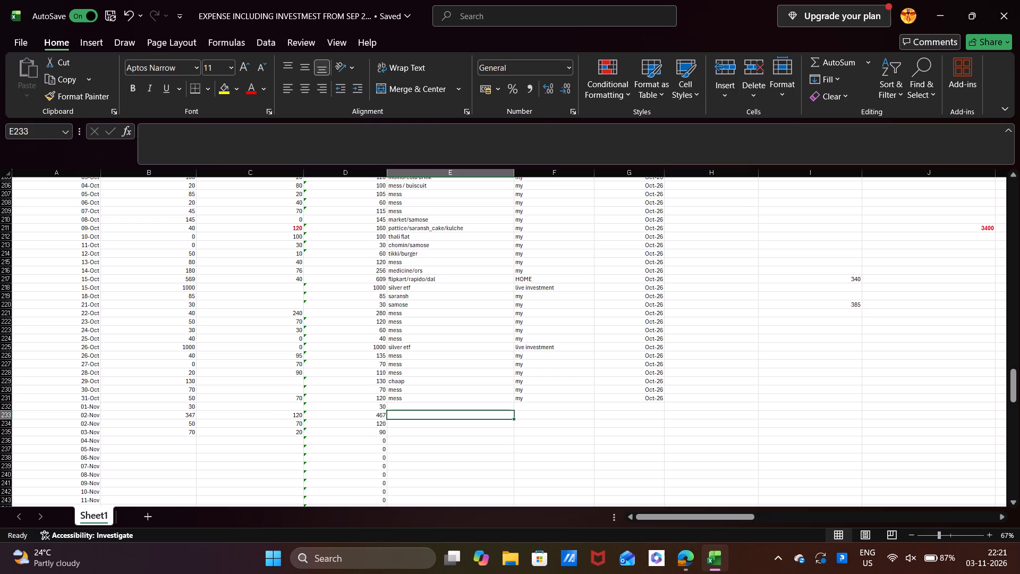
pyautogui.write('phone')
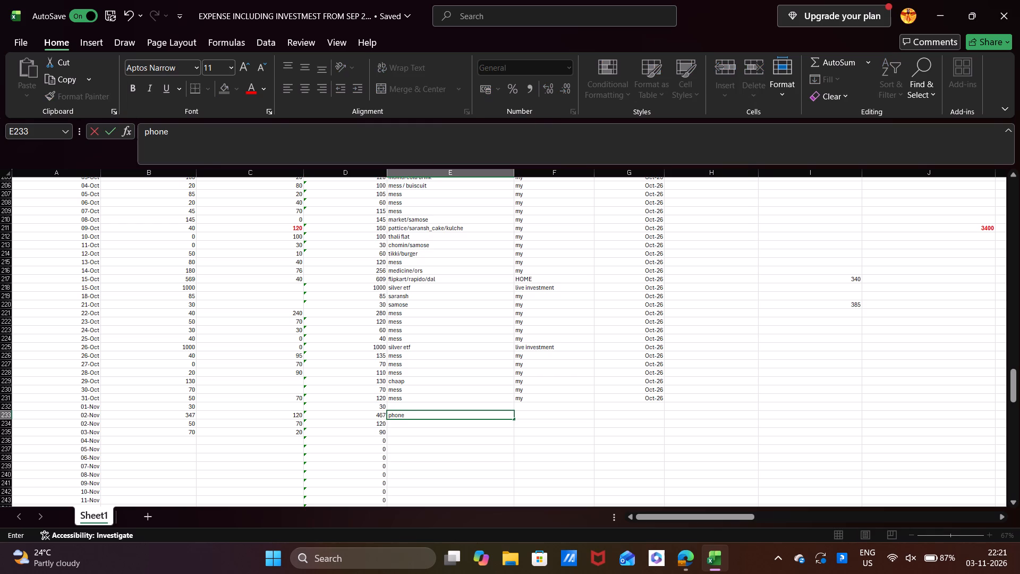
pyautogui.press('/')
pyautogui.write('comfort')
pyautogui.press('Right')
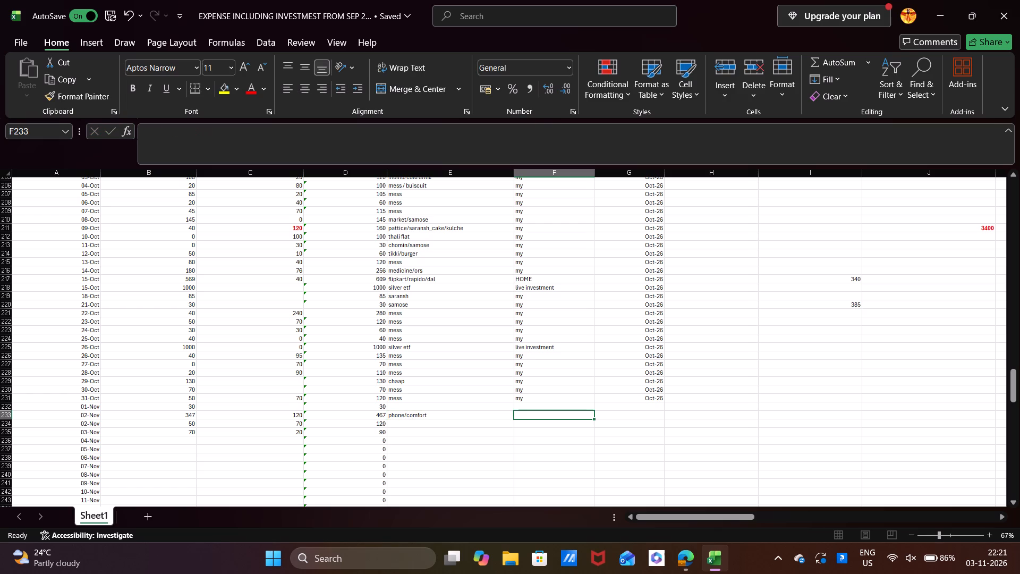
# In column F, enter home for the phone/comfort row and my for the 01-Nov row.
pyautogui.write('home')
pyautogui.press('Up')
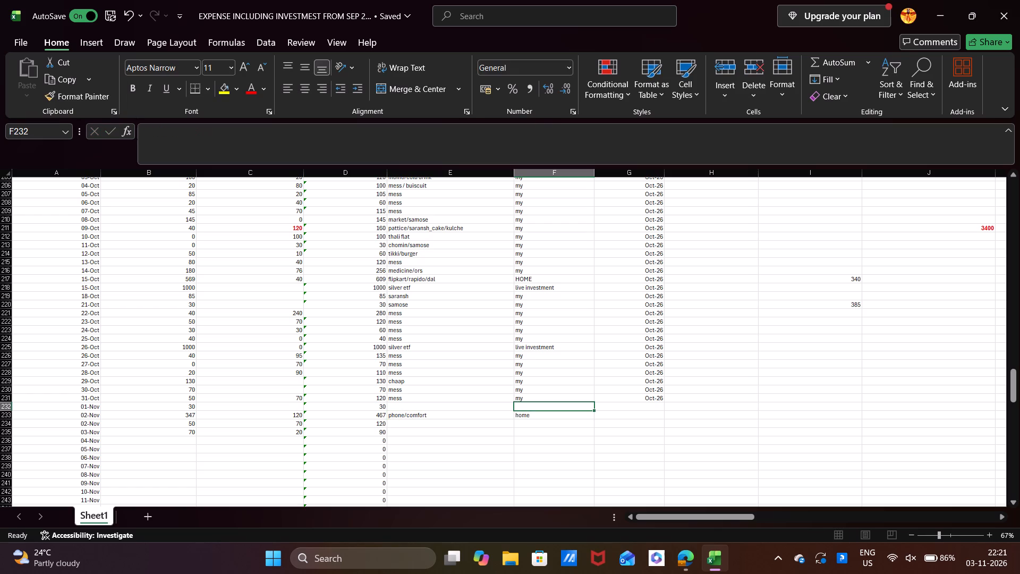
pyautogui.write('mu')
pyautogui.press('BackSpace')
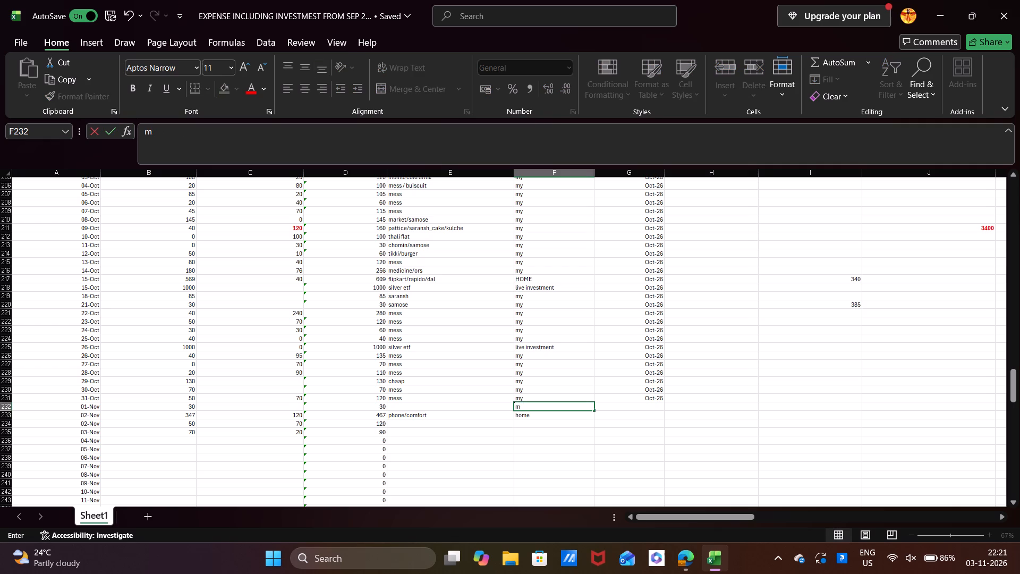
pyautogui.press('y')
pyautogui.press('Down')
pyautogui.press('Down')
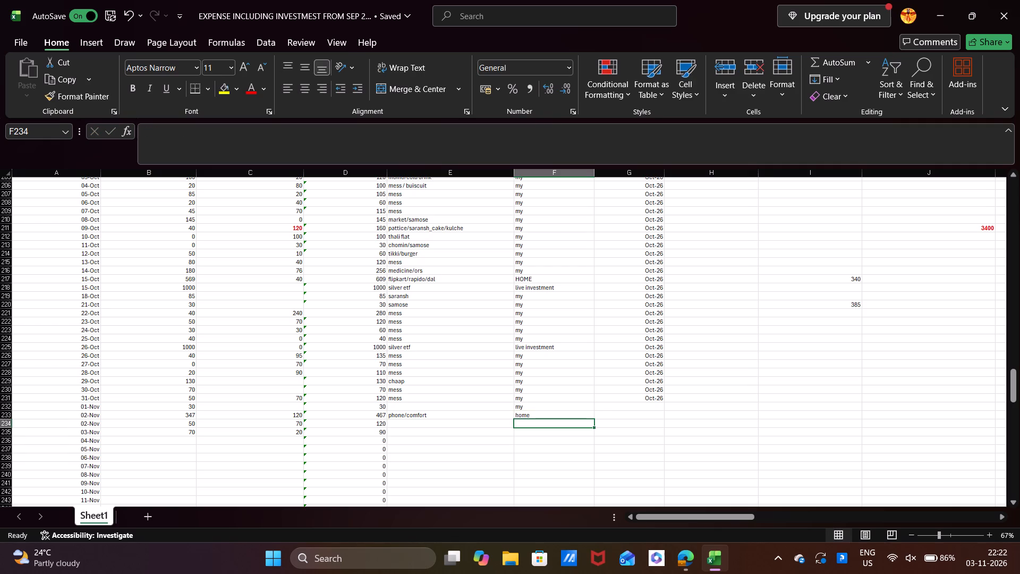
# Replace the column F entry of the phone/comfort row with HOME in capitals.
pyautogui.press('Up')
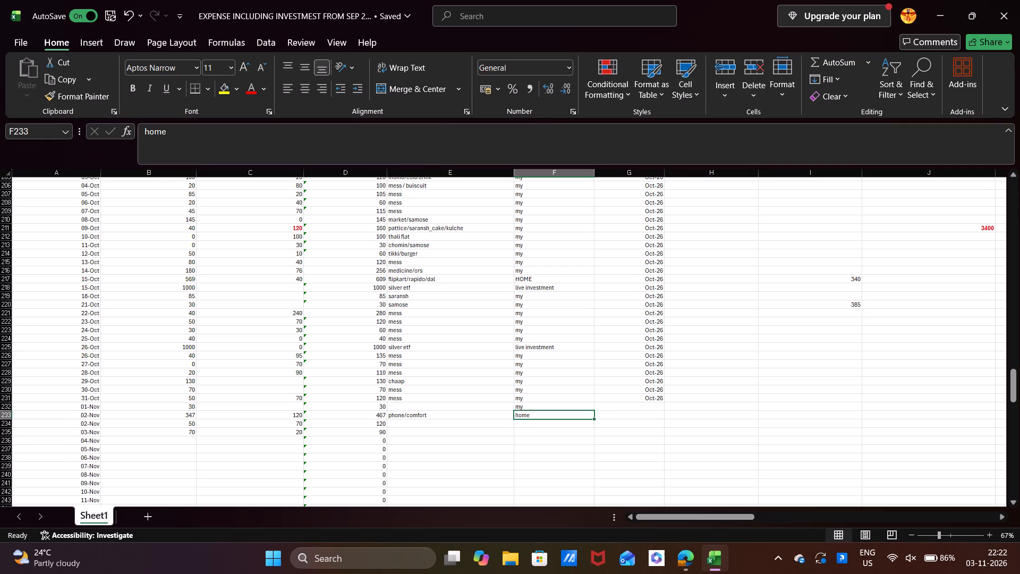
pyautogui.press('BackSpace')
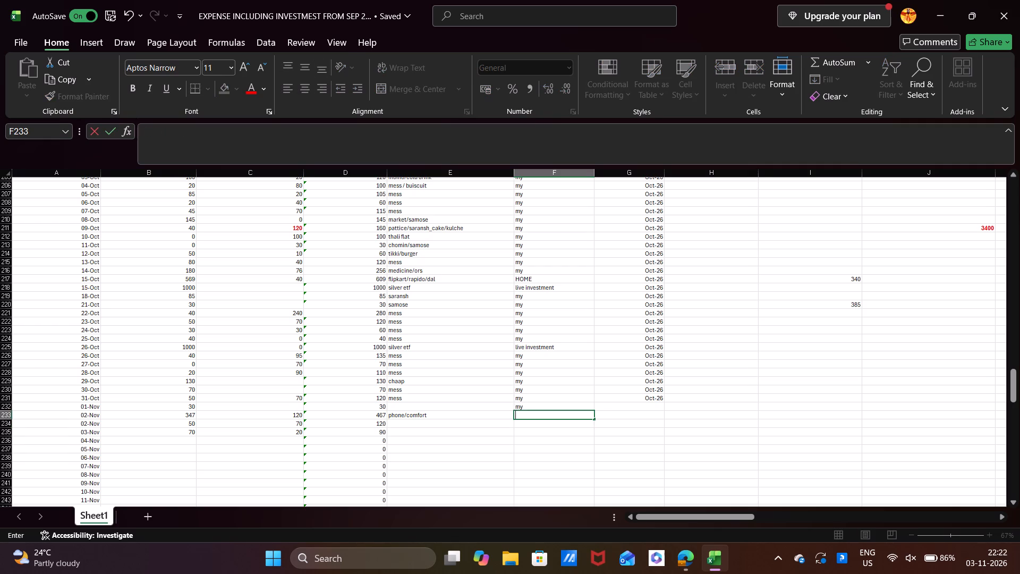
pyautogui.hotkey('shift', 'h')
pyautogui.press('Tab')
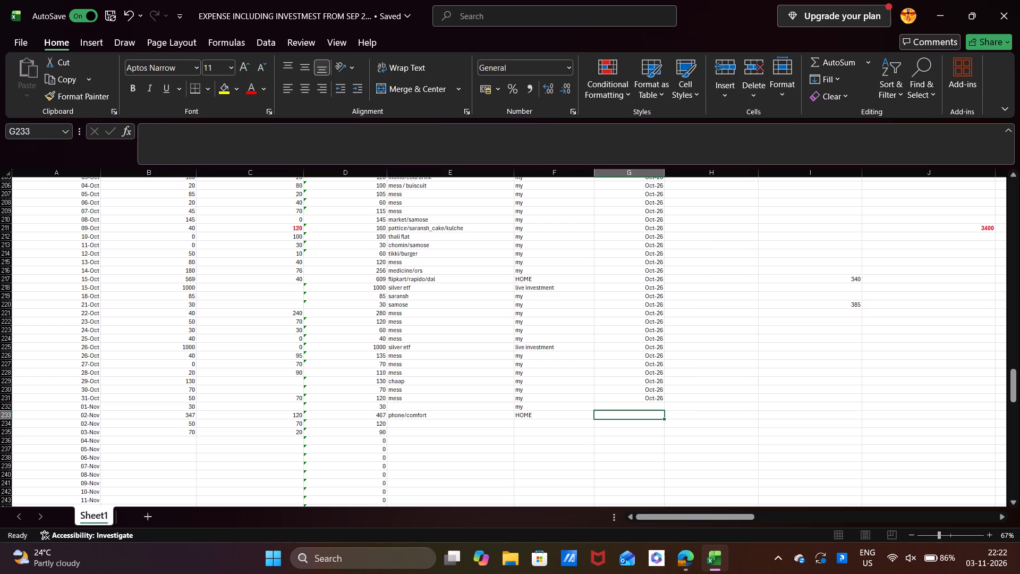
# Enter my in column F for the lower 02-Nov row and the 03-Nov row.
pyautogui.press('Left')
pyautogui.press('Down')
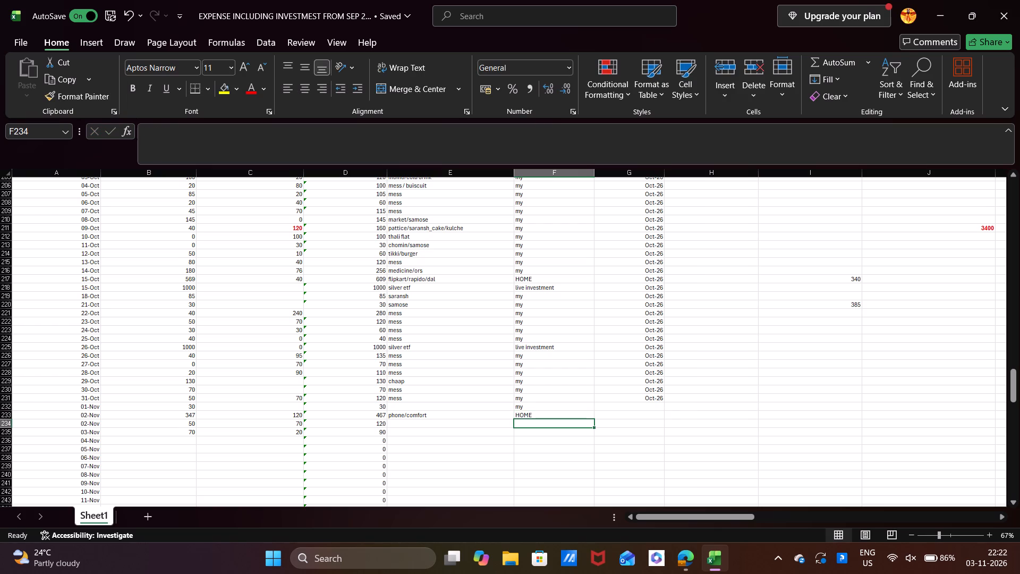
pyautogui.write('my')
pyautogui.press('Down')
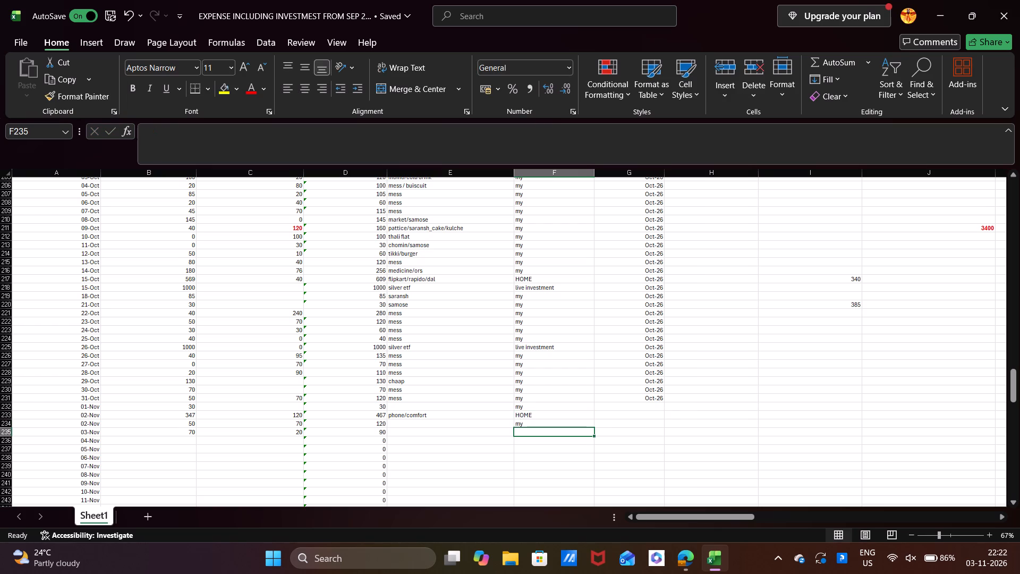
pyautogui.press('Down')
pyautogui.press('Up')
pyautogui.write('mu')
pyautogui.press('BackSpace')
pyautogui.press('y')
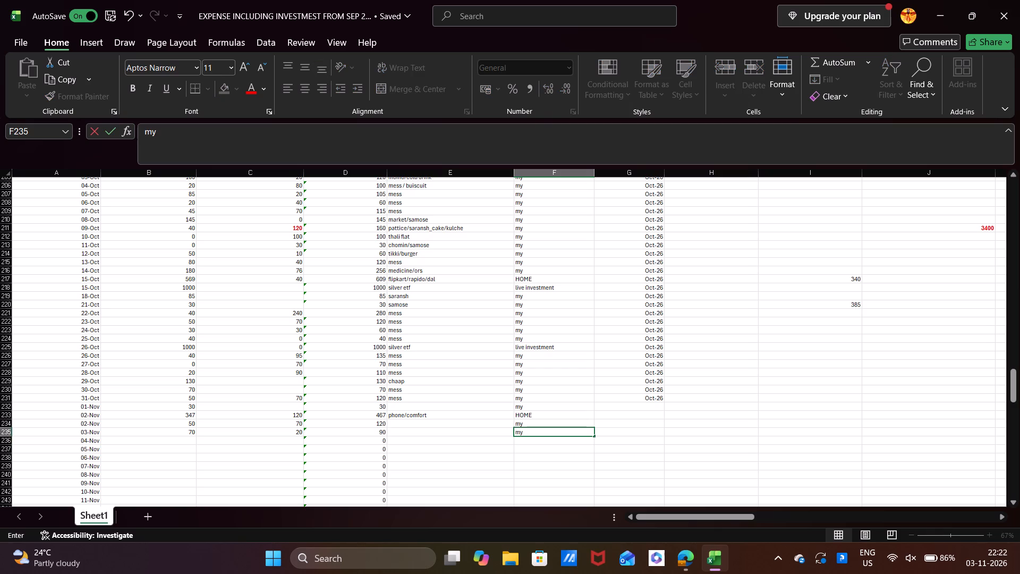
pyautogui.press('Left')
# Enter mess in column E for the 01-Nov row, the lower 02-Nov row and the 03-Nov row.
pyautogui.press('Left')
pyautogui.press('Right')
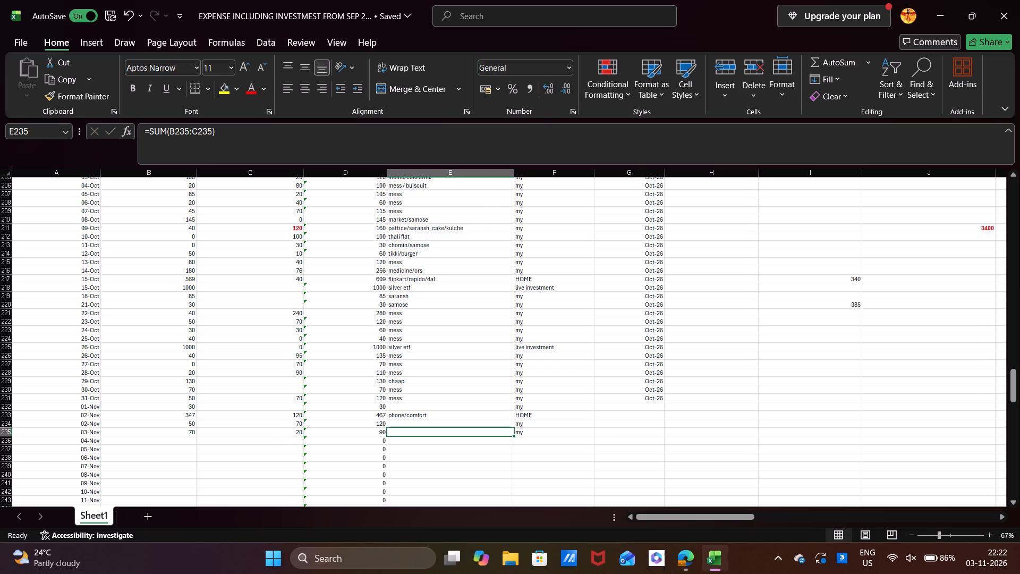
pyautogui.press('Up')
pyautogui.press('Up')
pyautogui.press('Up')
pyautogui.press('m')
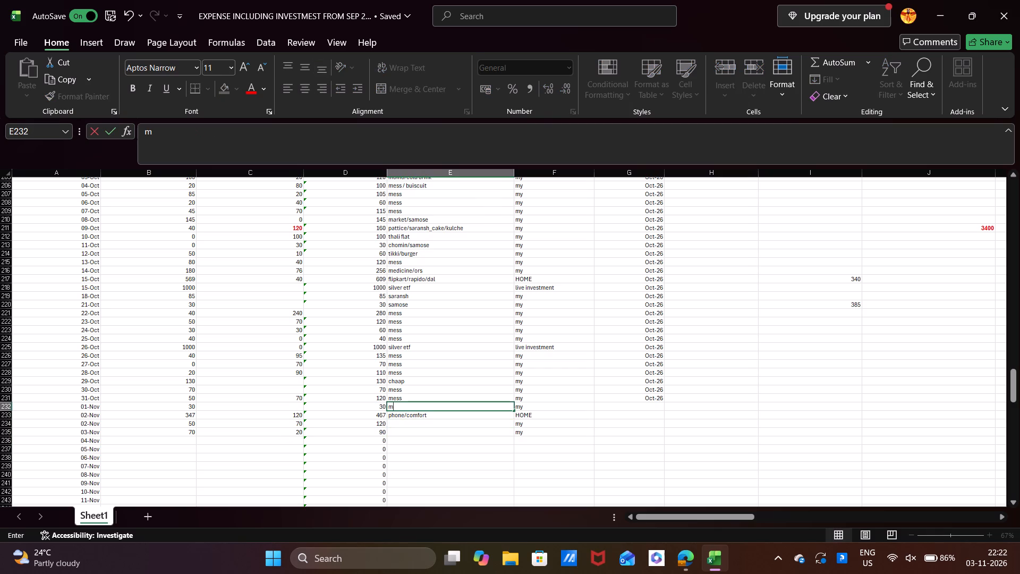
pyautogui.write('ess')
pyautogui.press('Down')
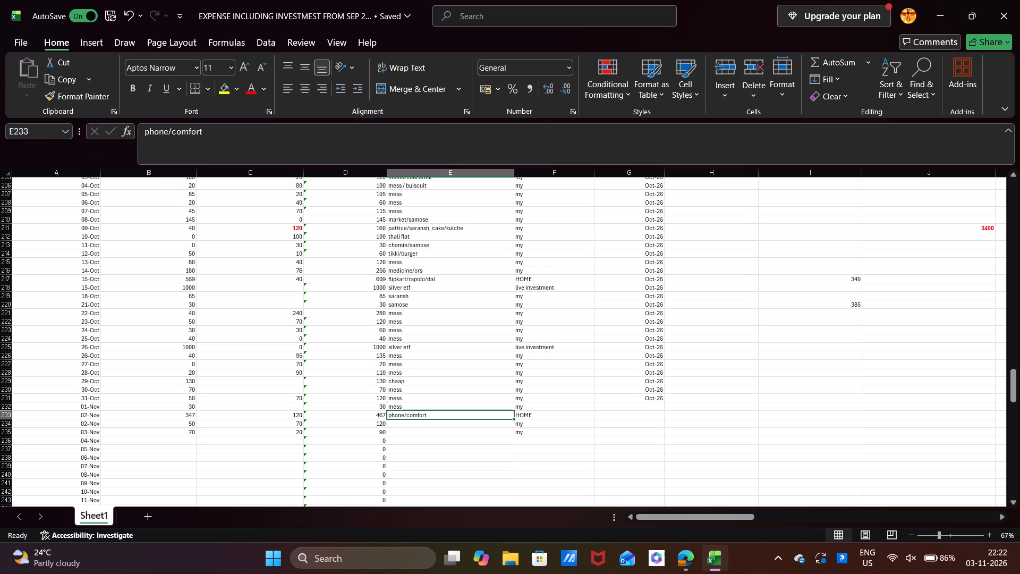
pyautogui.press('Down')
pyautogui.write('mess')
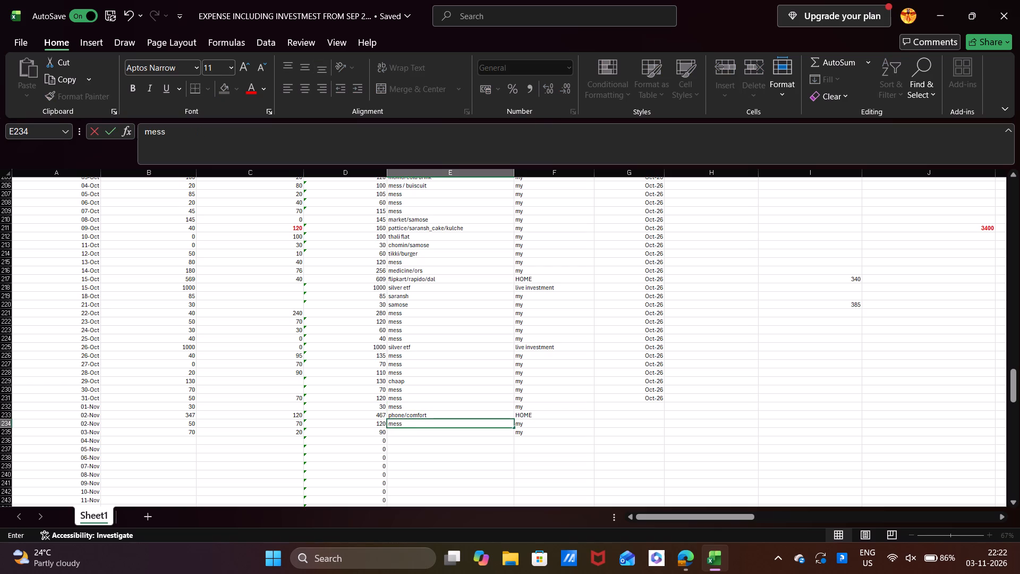
pyautogui.press('Down')
pyautogui.write('mess')
pyautogui.press('Down')
# Select the entire 04-Nov row.
pyautogui.press('Left')
pyautogui.press('Up')
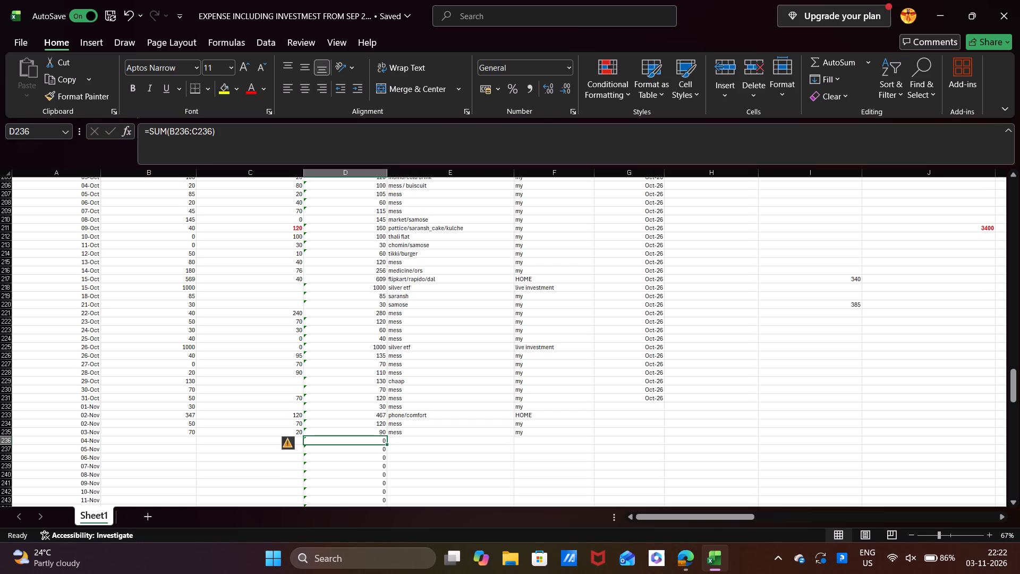
pyautogui.press('Up')
pyautogui.press('Left')
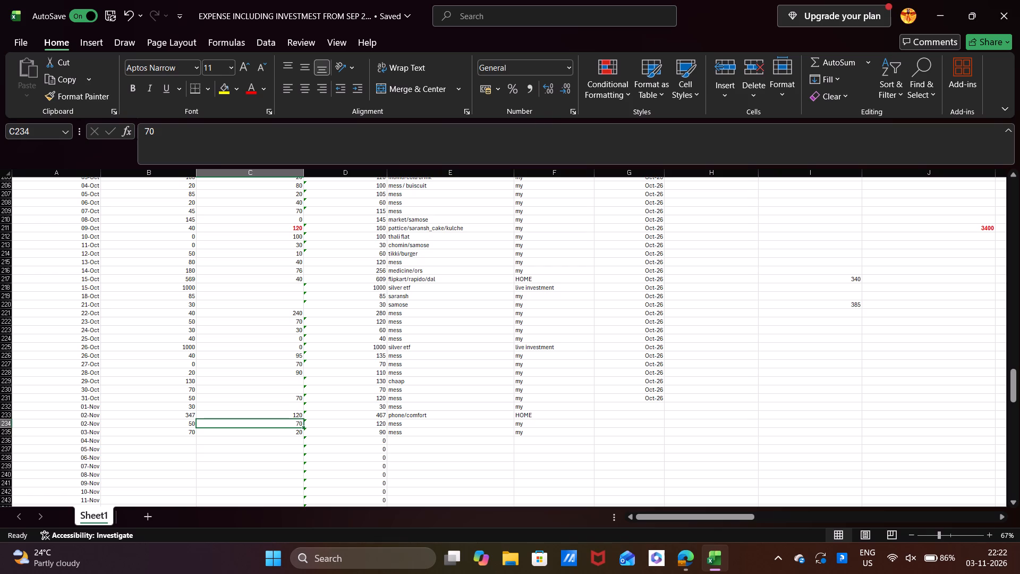
pyautogui.click(4, 433)
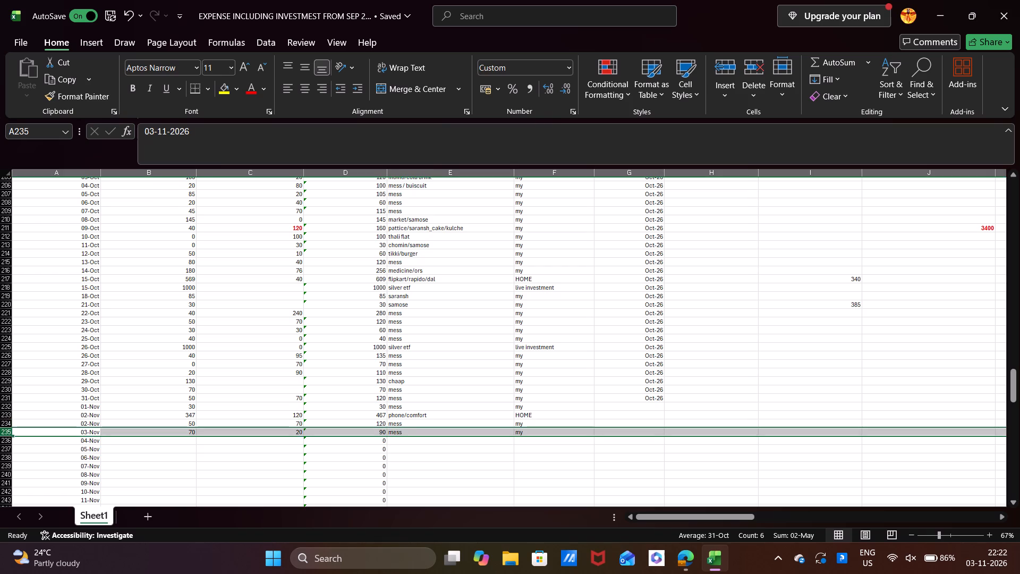
pyautogui.press('Down')
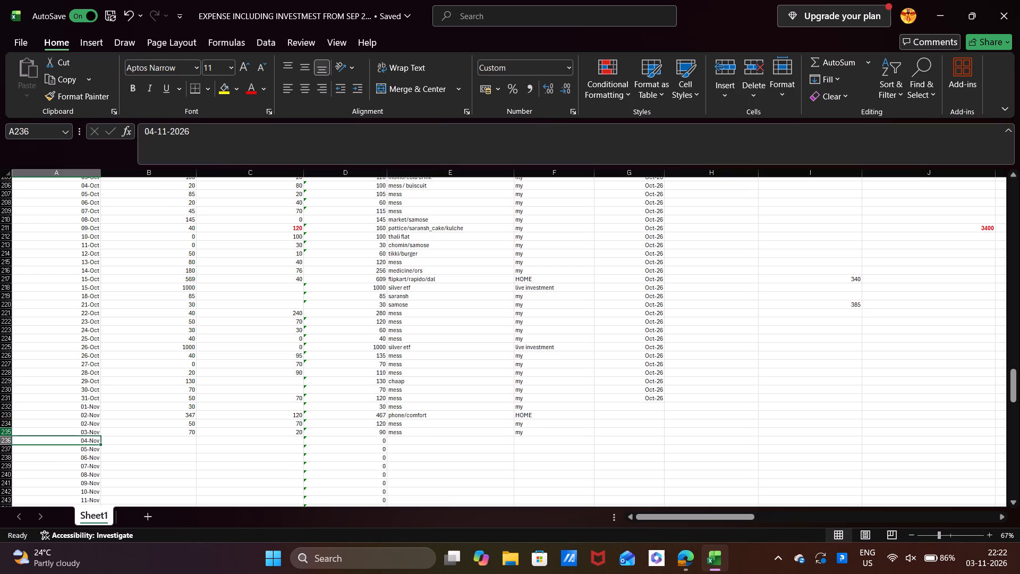
pyautogui.click(4, 442)
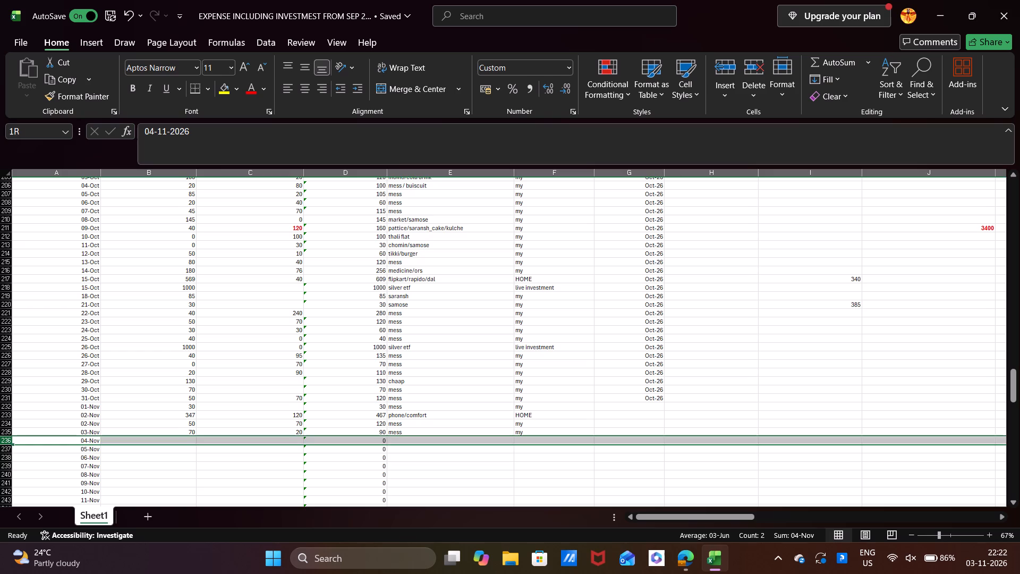
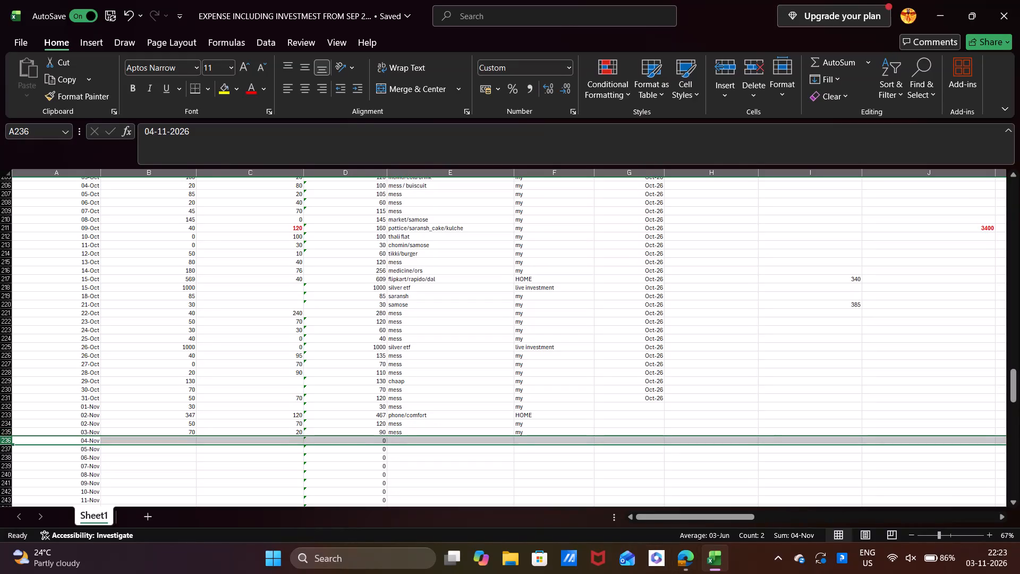
# Enter nov-26 in the MONTH/YEAR column (G) for the 01-Nov row.
pyautogui.scroll(1, 783, 343)
pyautogui.hscroll(-1, 783, 343)
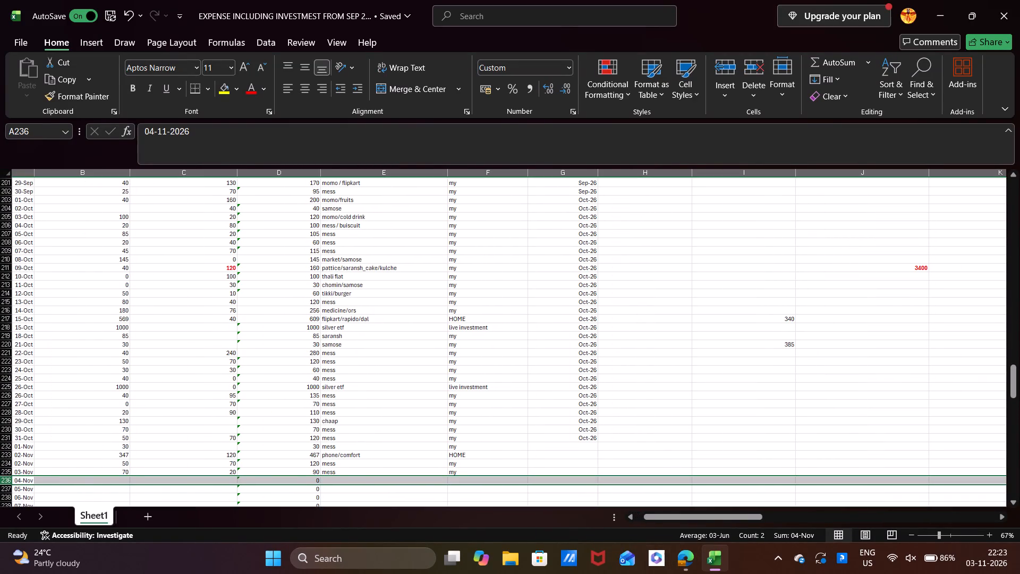
pyautogui.click(580, 436)
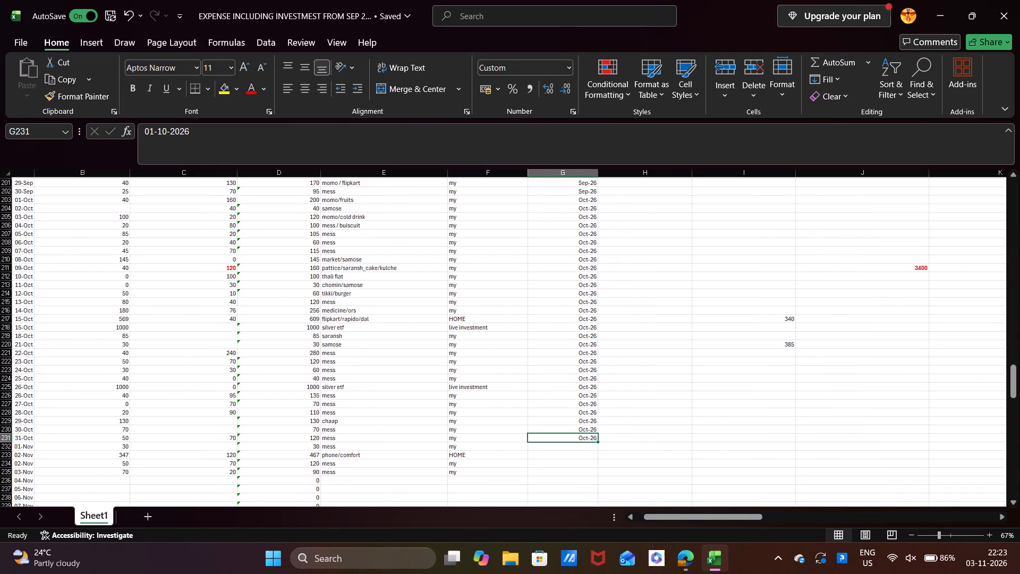
pyautogui.click(596, 442)
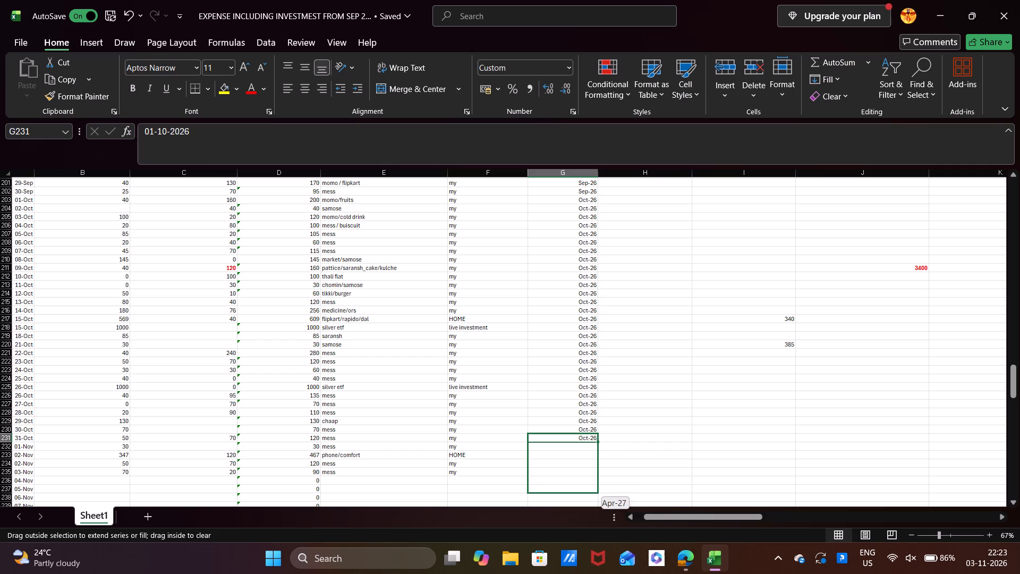
pyautogui.click(583, 448)
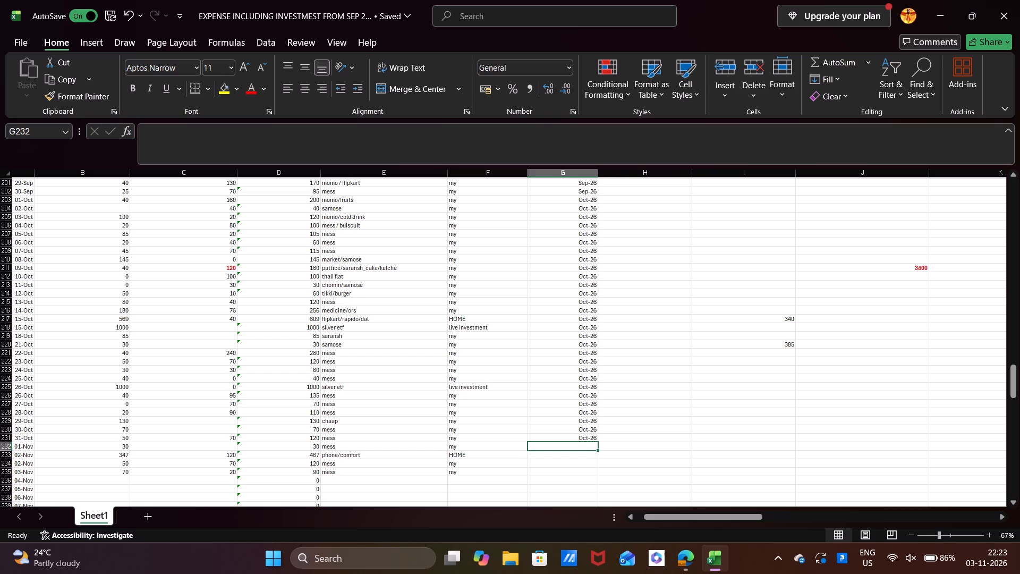
pyautogui.write('nov')
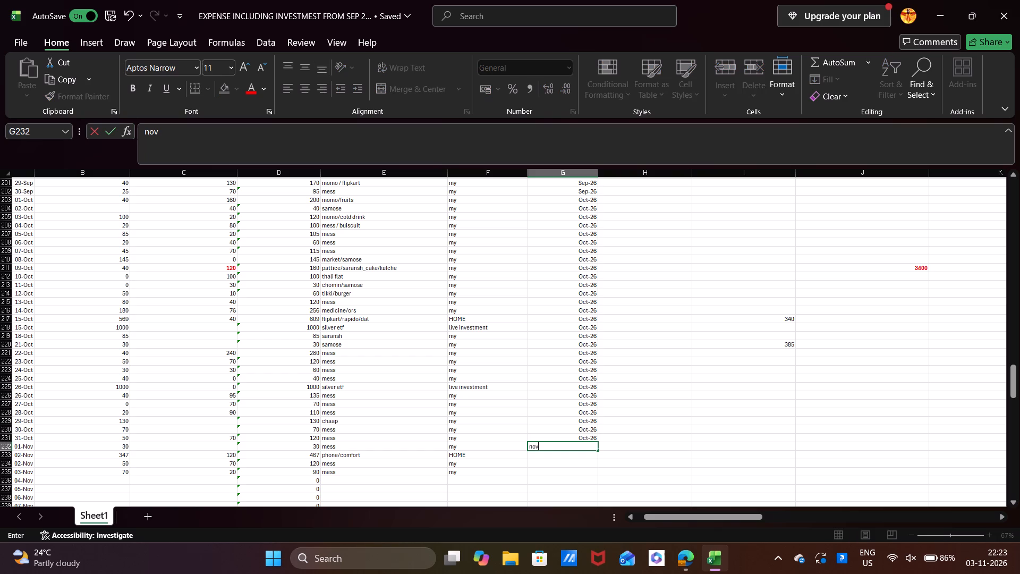
pyautogui.press('-')
pyautogui.write('26')
pyautogui.press('Return')
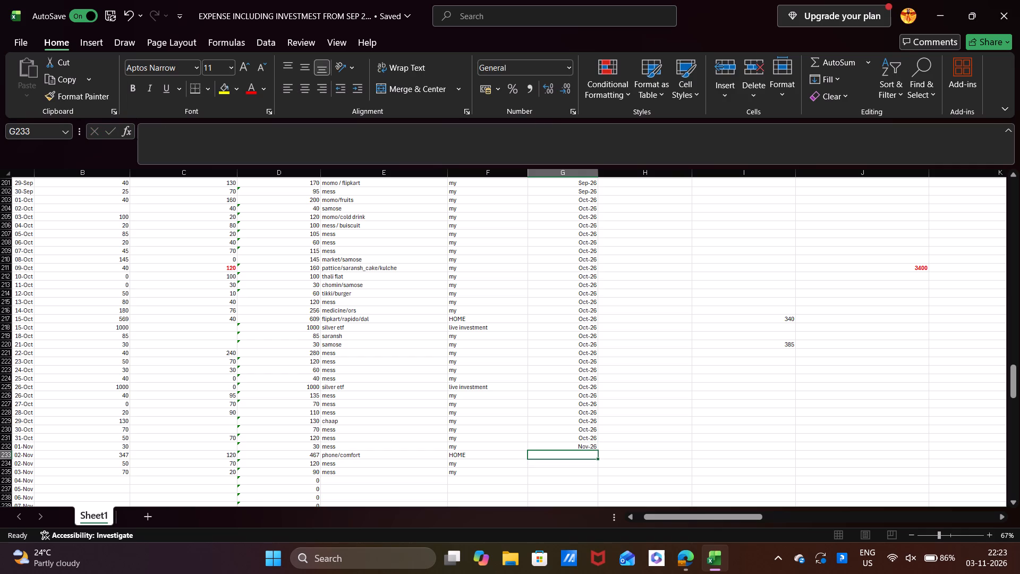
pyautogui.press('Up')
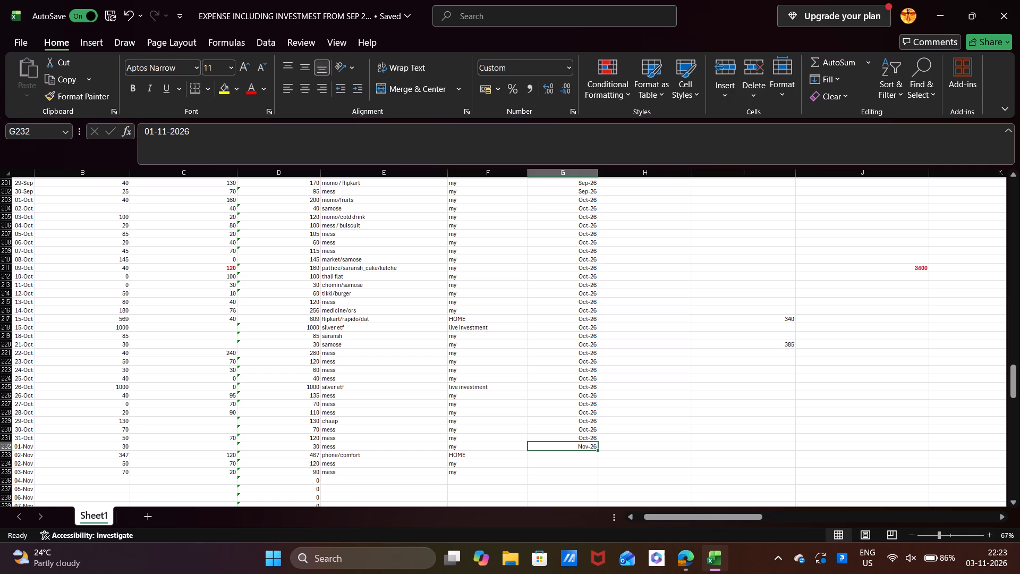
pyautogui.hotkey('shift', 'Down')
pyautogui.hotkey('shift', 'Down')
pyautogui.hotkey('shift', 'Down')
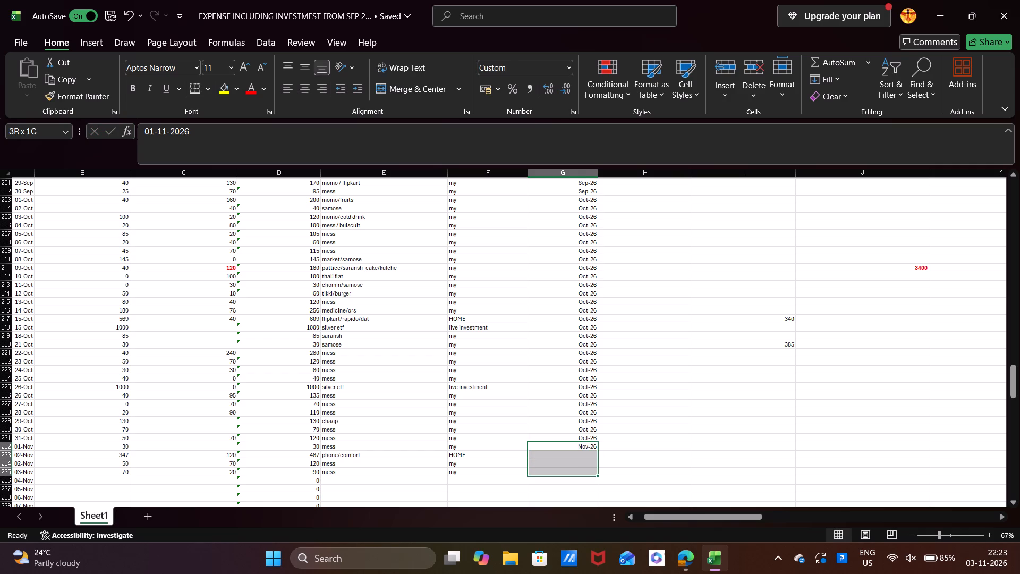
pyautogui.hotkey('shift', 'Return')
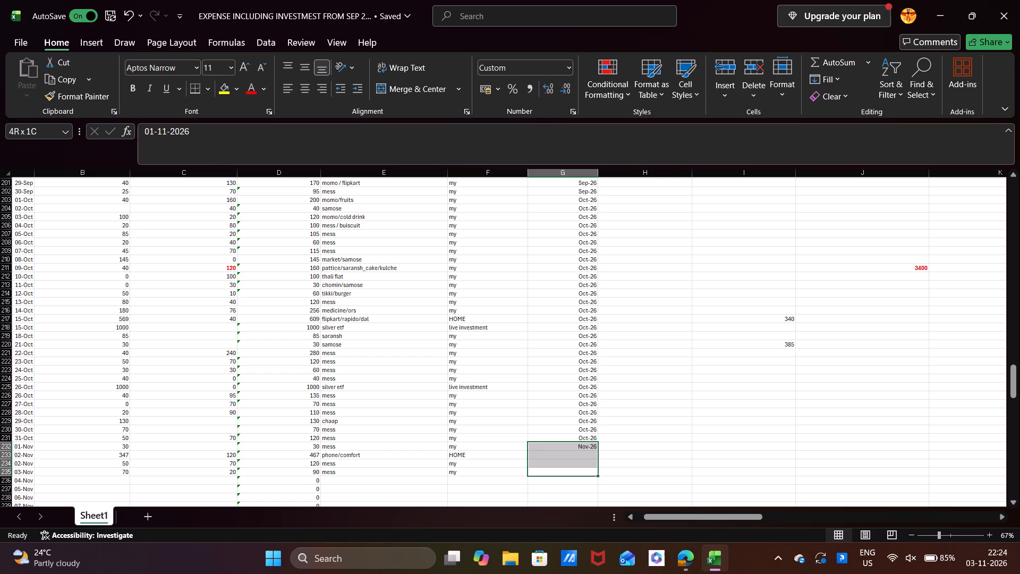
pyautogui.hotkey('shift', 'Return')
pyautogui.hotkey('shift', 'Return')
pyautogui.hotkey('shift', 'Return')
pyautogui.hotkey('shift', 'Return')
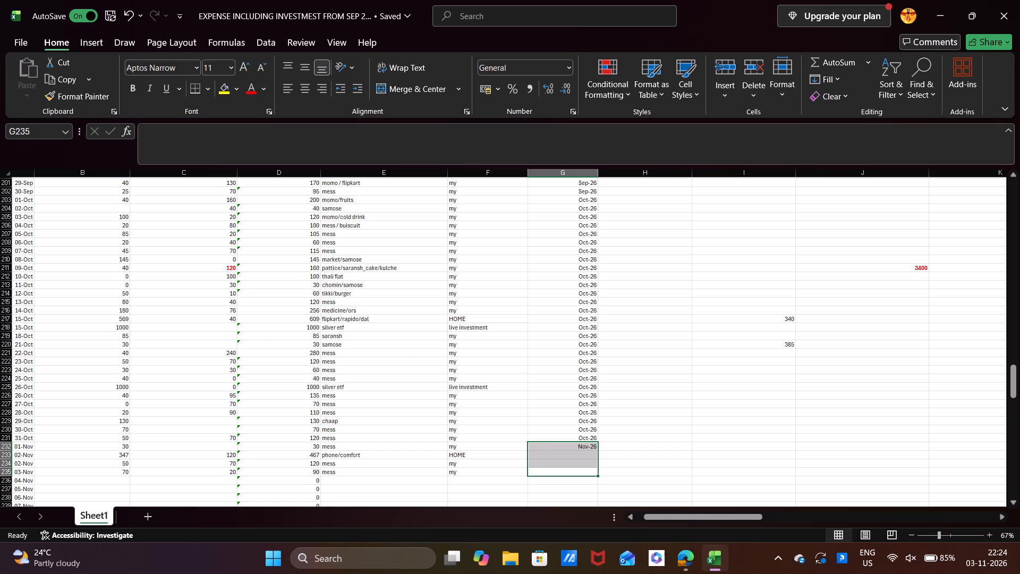
# Fill column G from the 01-Nov row down through the 06-Nov row with copies of Nov-26 instead of a month series.
pyautogui.click(577, 449)
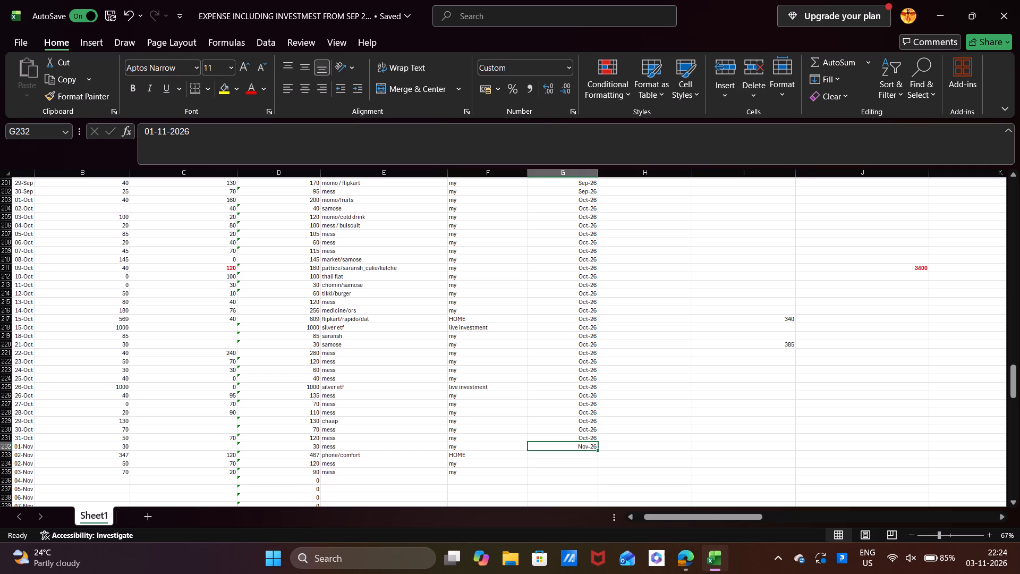
pyautogui.moveTo(597, 450); pyautogui.dragTo(596, 503)
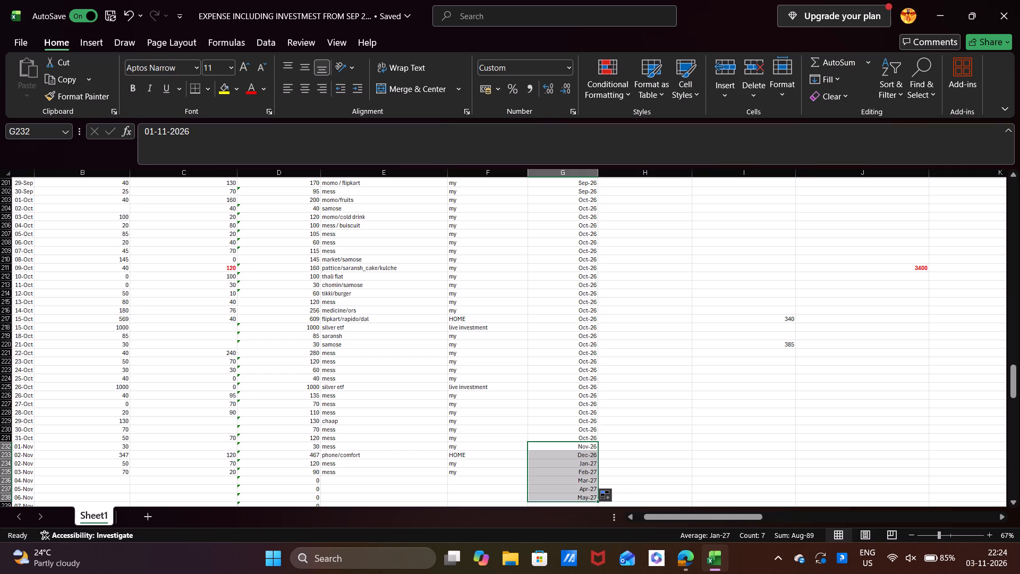
pyautogui.rightClick(597, 501)
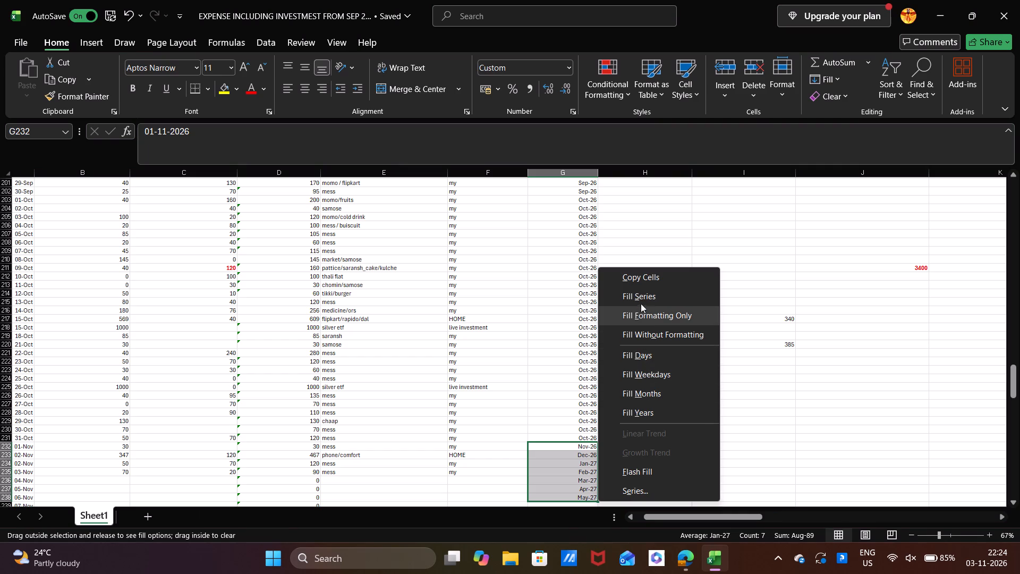
pyautogui.click(648, 335)
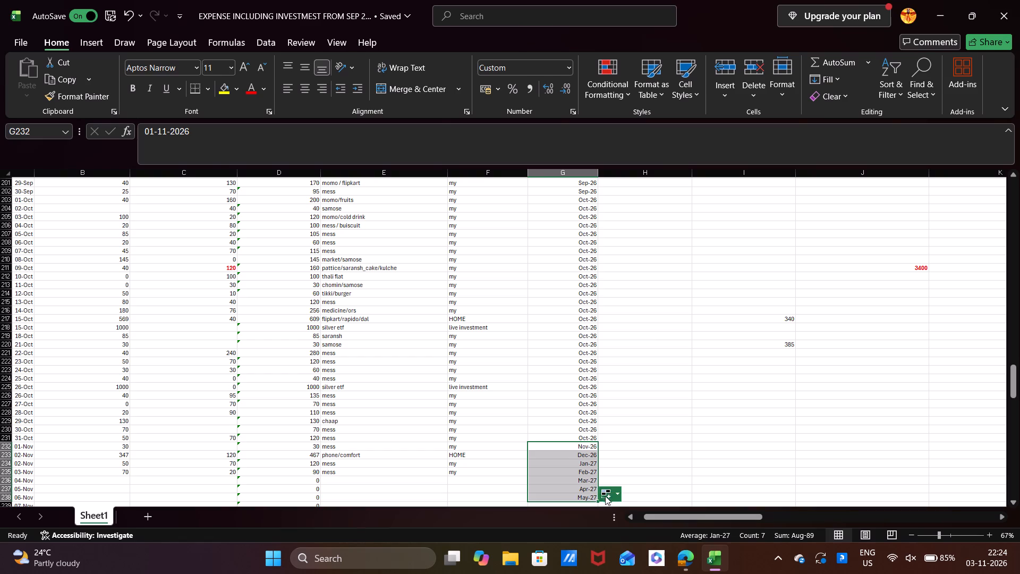
pyautogui.rightClick(595, 502)
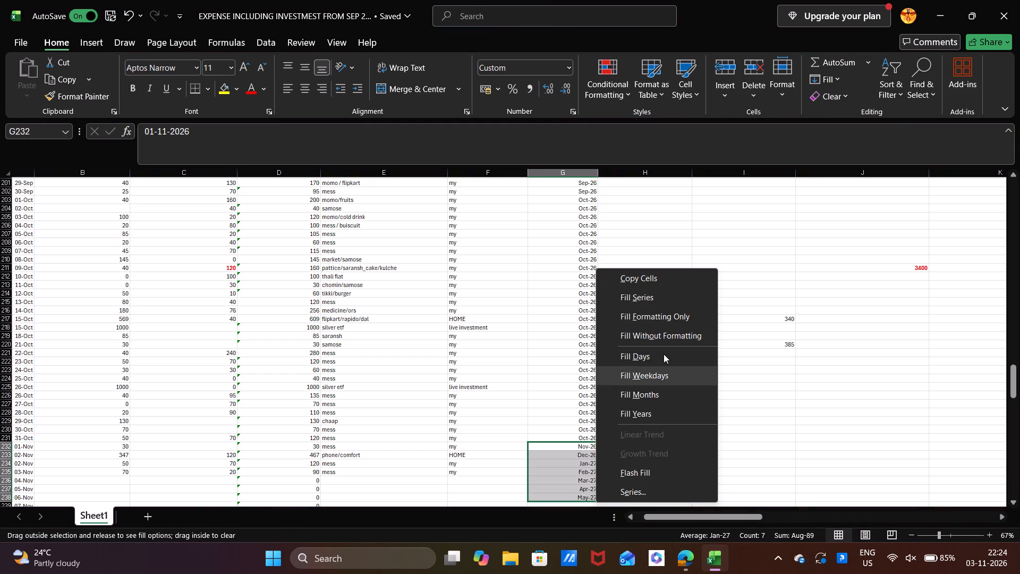
pyautogui.click(654, 396)
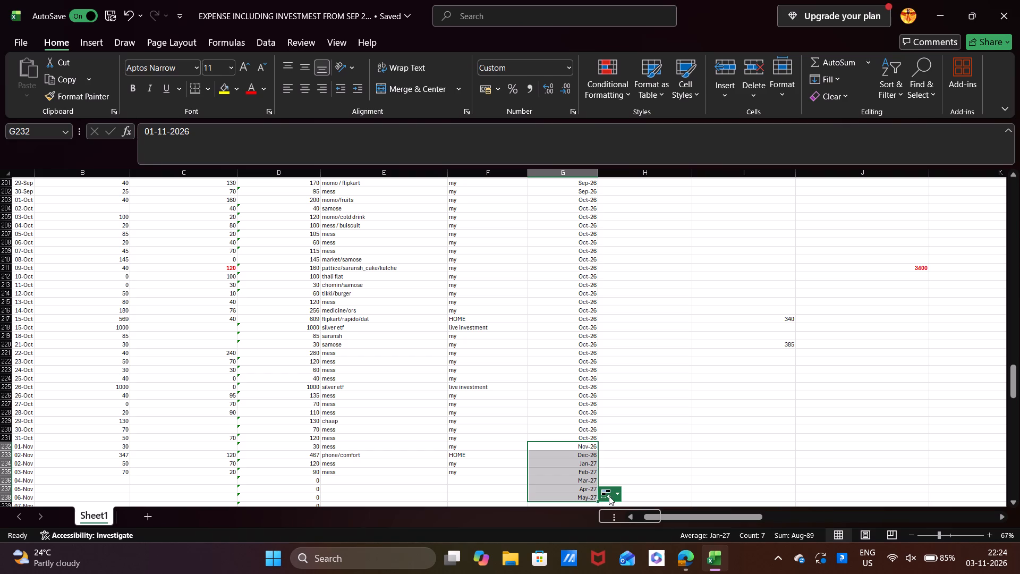
pyautogui.click(618, 494)
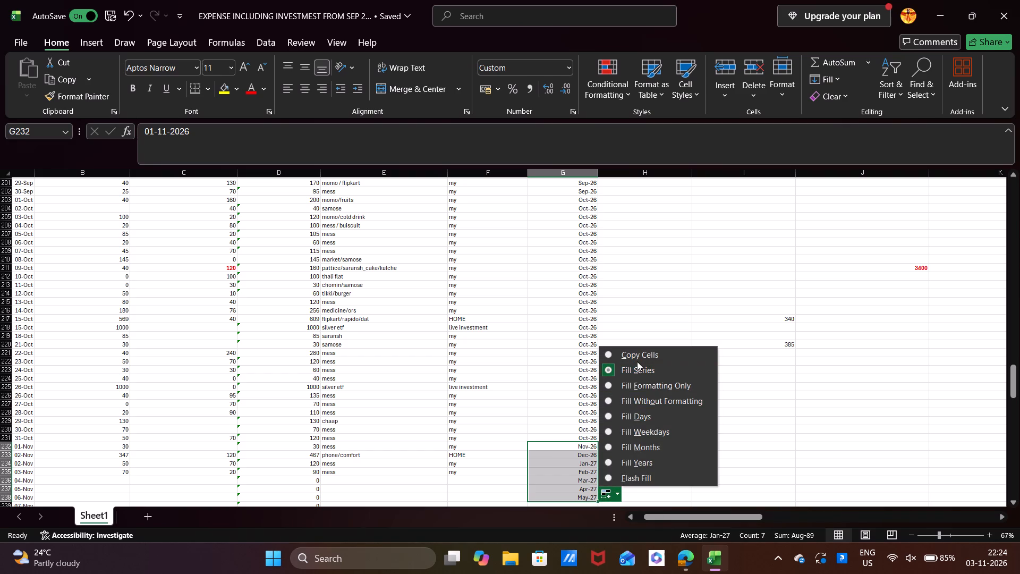
pyautogui.click(636, 358)
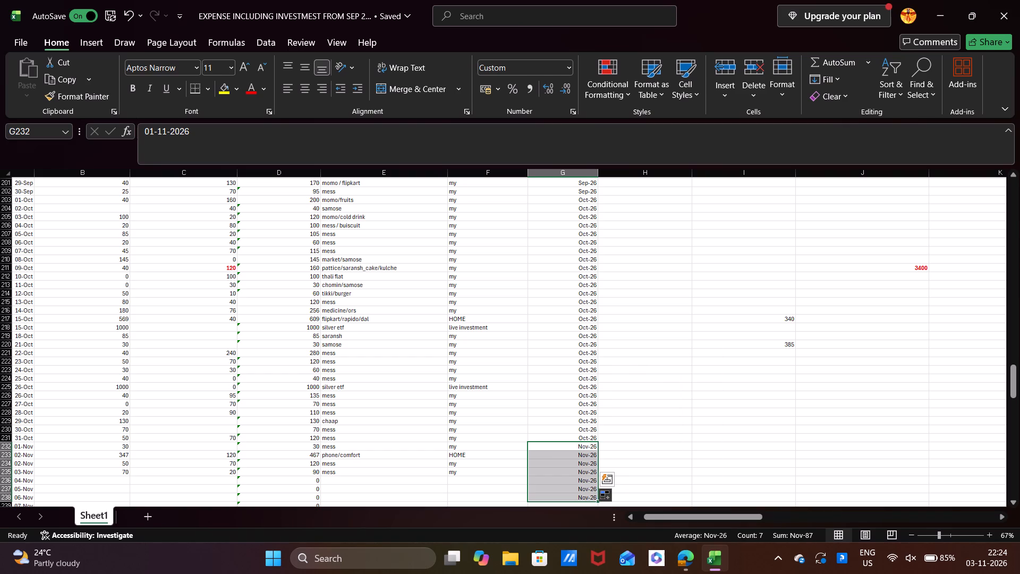
pyautogui.click(659, 437)
# Examine the filled column G and the remaining date rows, along with the category sums and pie chart near the top of the sheet.
pyautogui.scroll(-3, 659, 437)
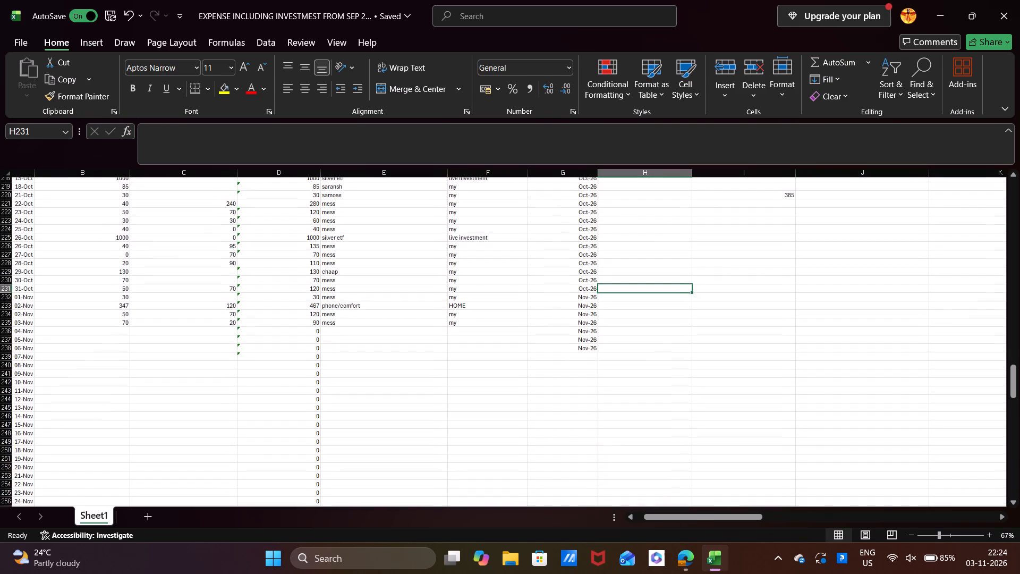
pyautogui.click(565, 340)
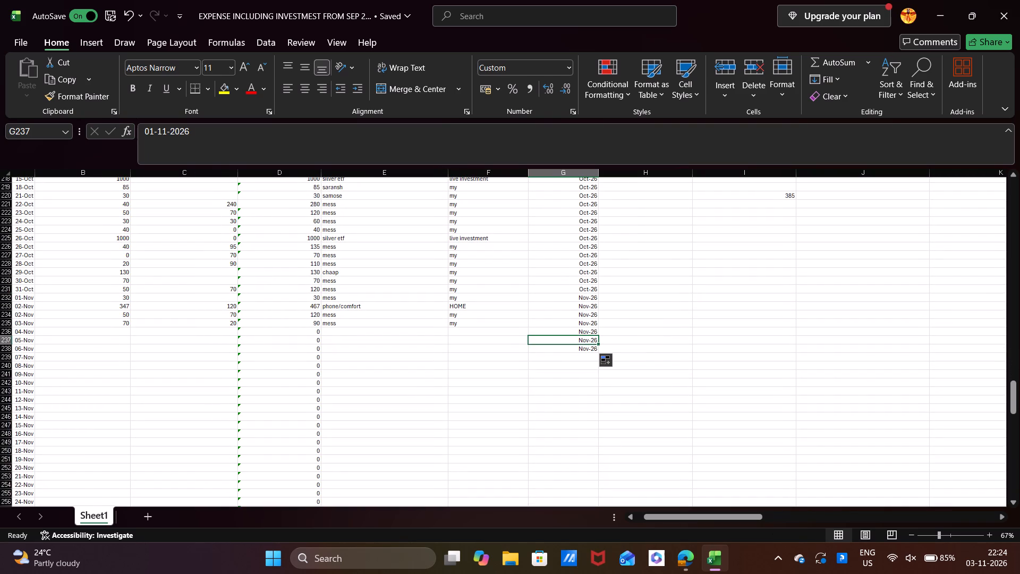
pyautogui.scroll(-5, 96, 334)
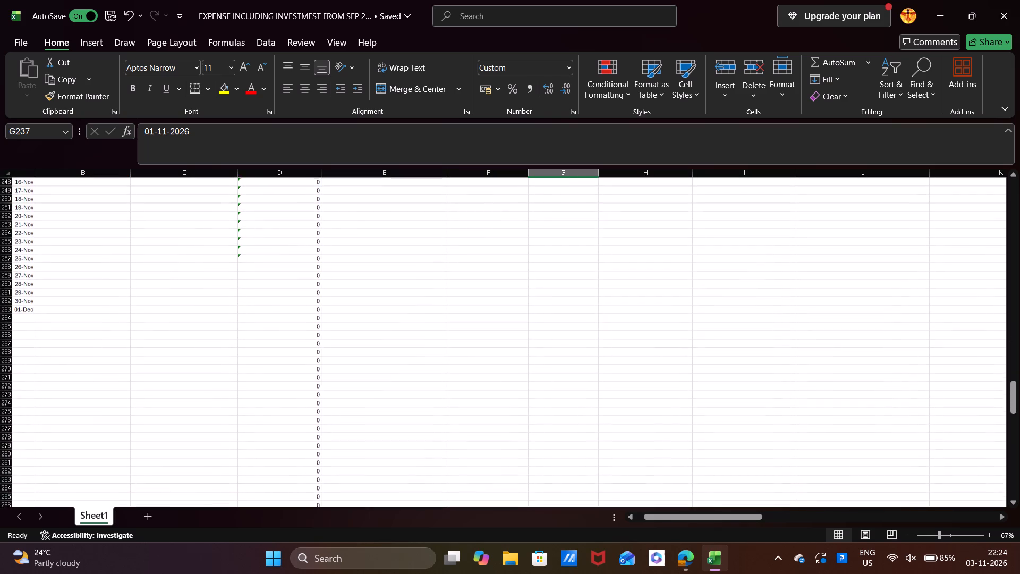
pyautogui.scroll(1, 96, 334)
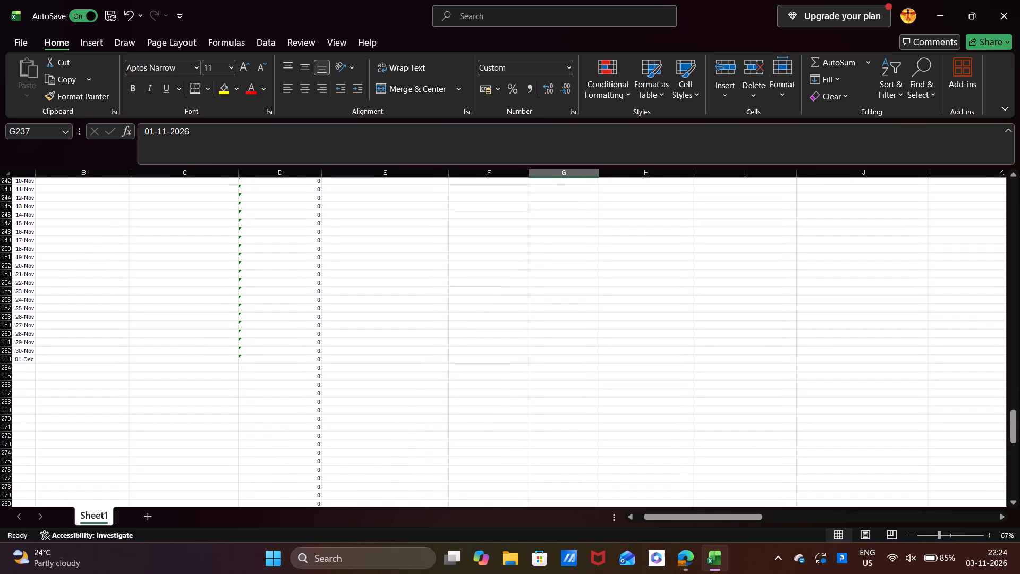
pyautogui.scroll(3, 96, 334)
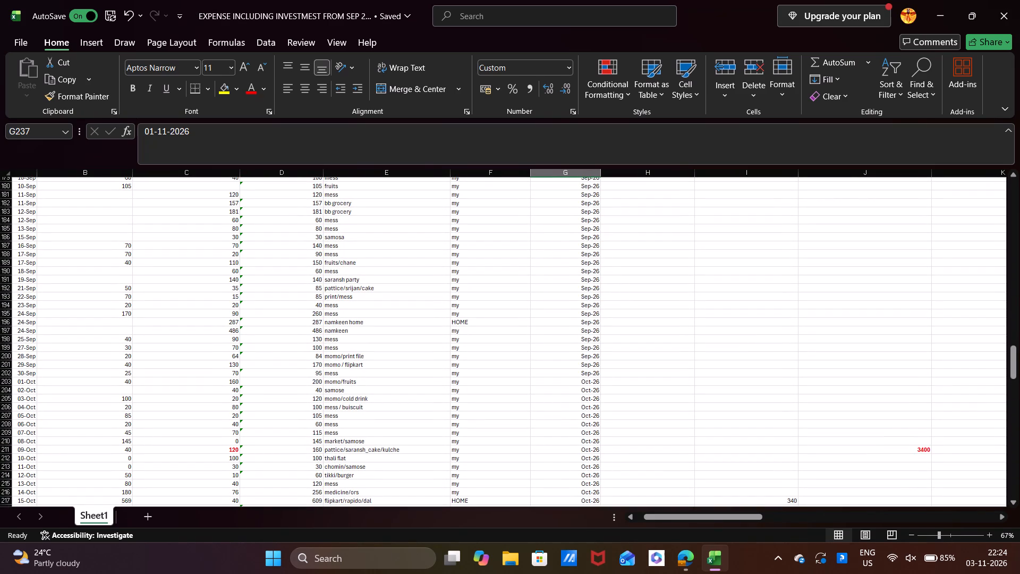
pyautogui.click(282, 480)
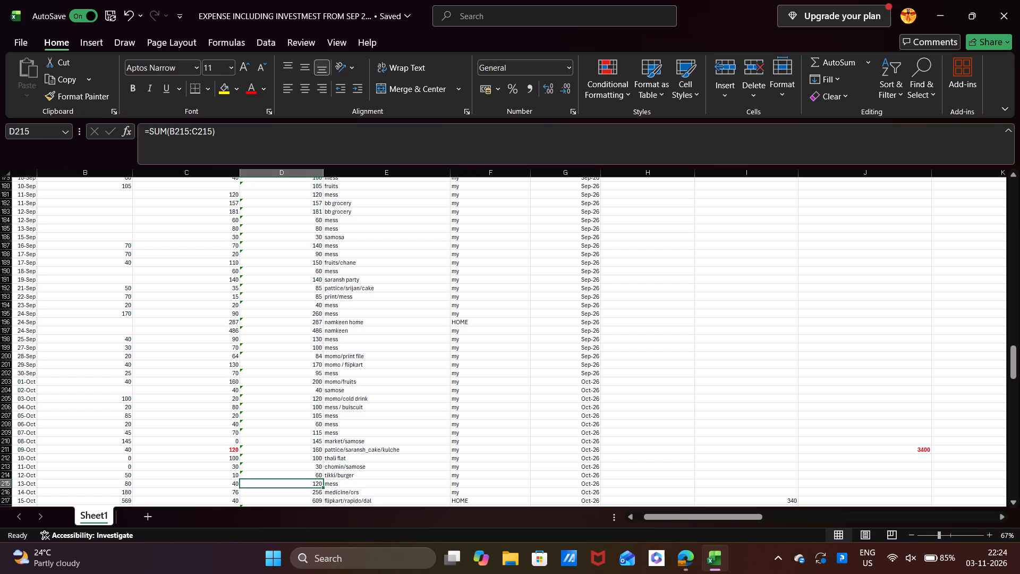
pyautogui.scroll(3, 282, 480)
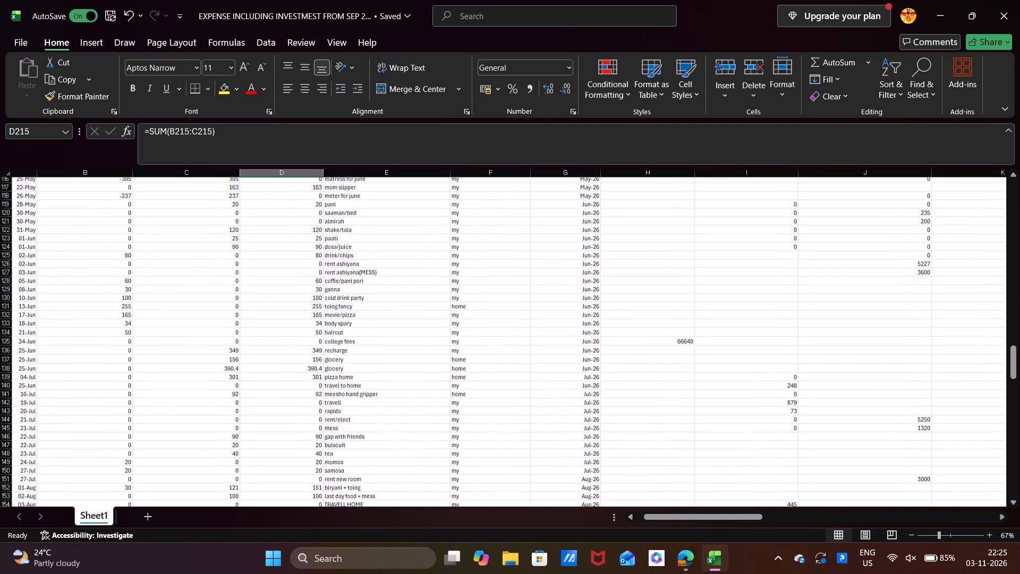
pyautogui.scroll(6, 282, 480)
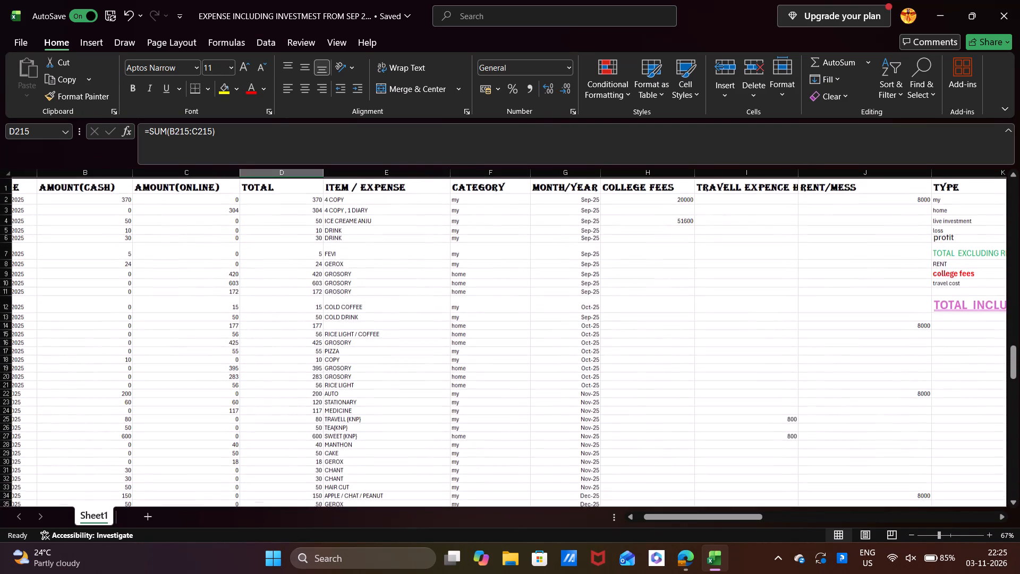
pyautogui.hscroll(-5, 845, 327)
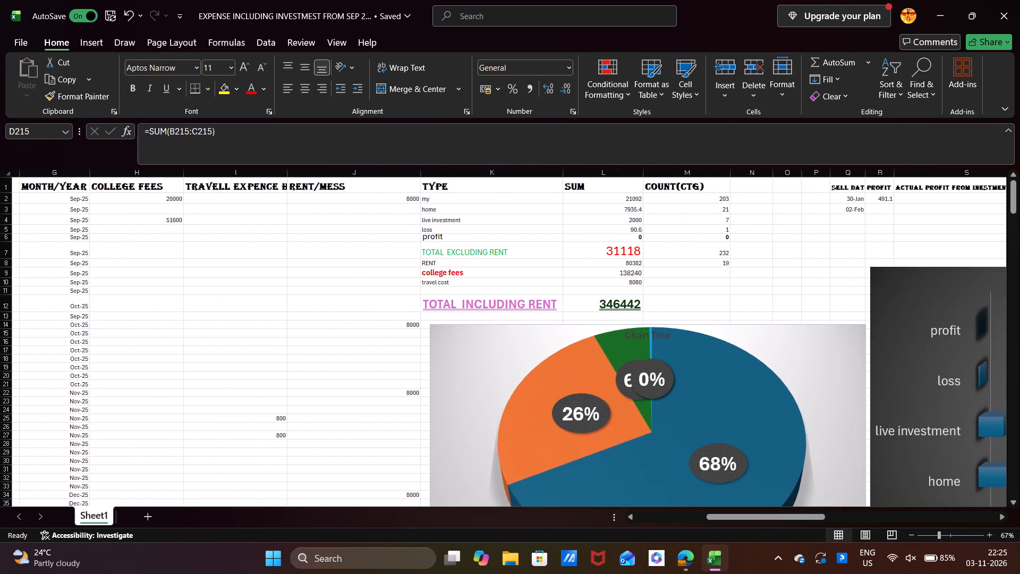
# Review the expense rows down to the latest November entries, checking their categories and months.
pyautogui.scroll(-6, 805, 338)
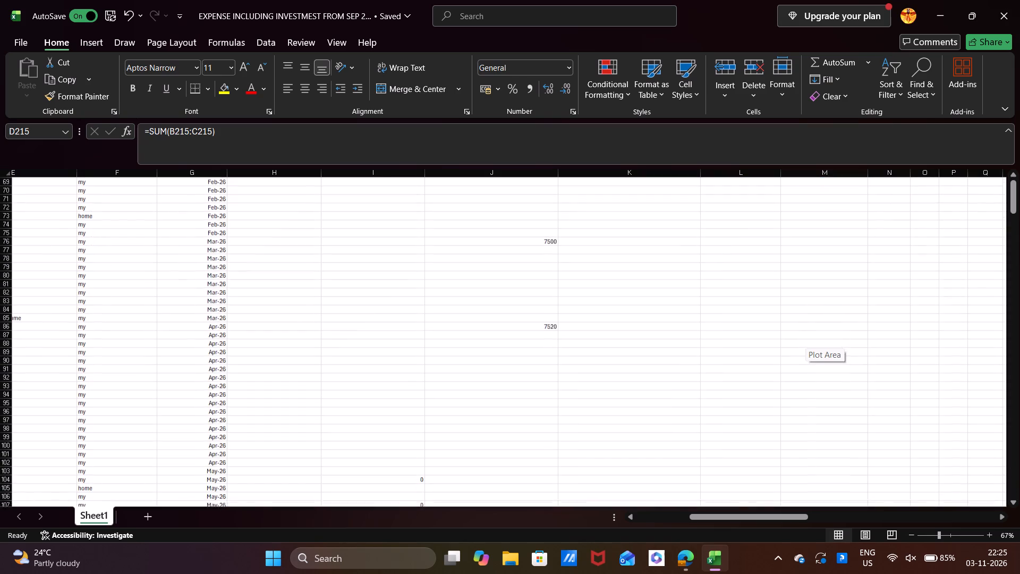
pyautogui.hscroll(1, 805, 338)
pyautogui.scroll(-7, 805, 338)
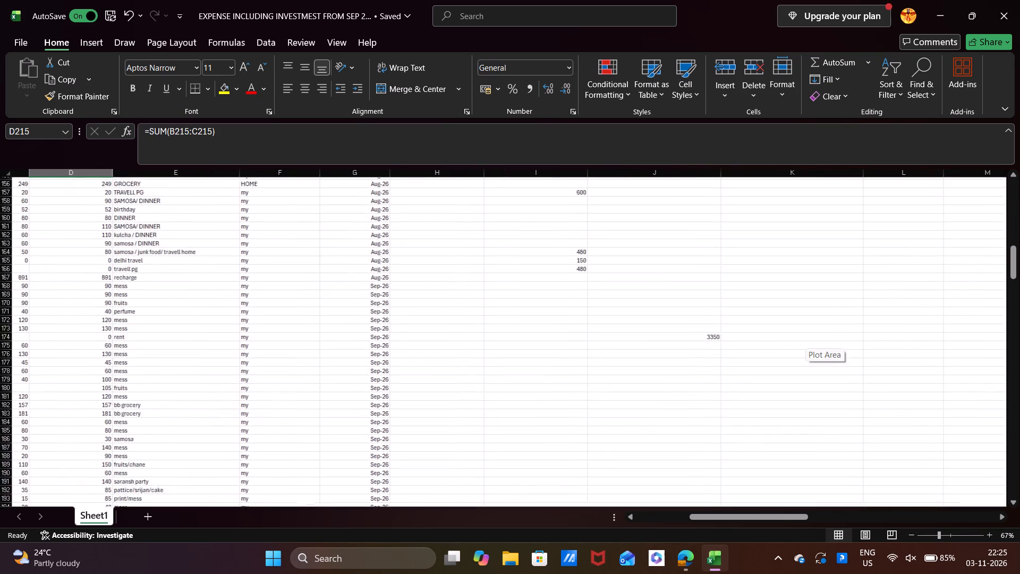
pyautogui.scroll(-5, 805, 338)
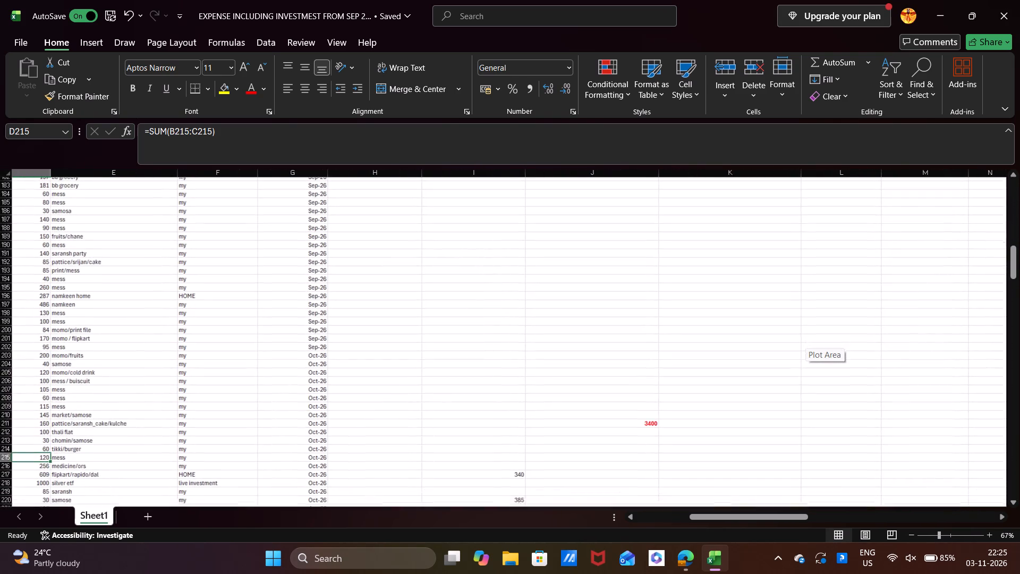
pyautogui.scroll(-4, 805, 338)
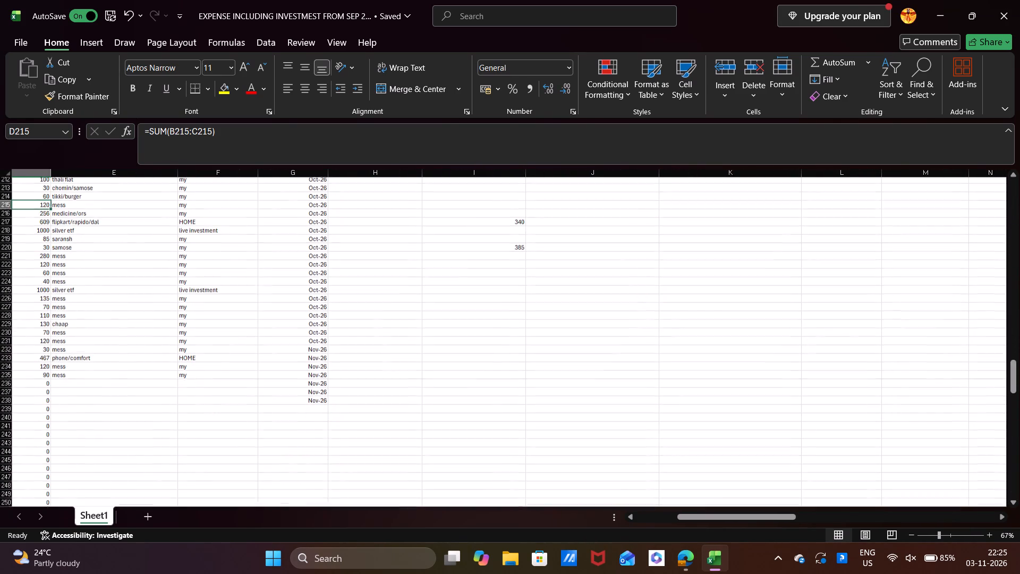
# Select only the profit data label on the expense pie chart and shrink its box slightly.
pyautogui.scroll(15, 805, 338)
pyautogui.hscroll(-4, 805, 338)
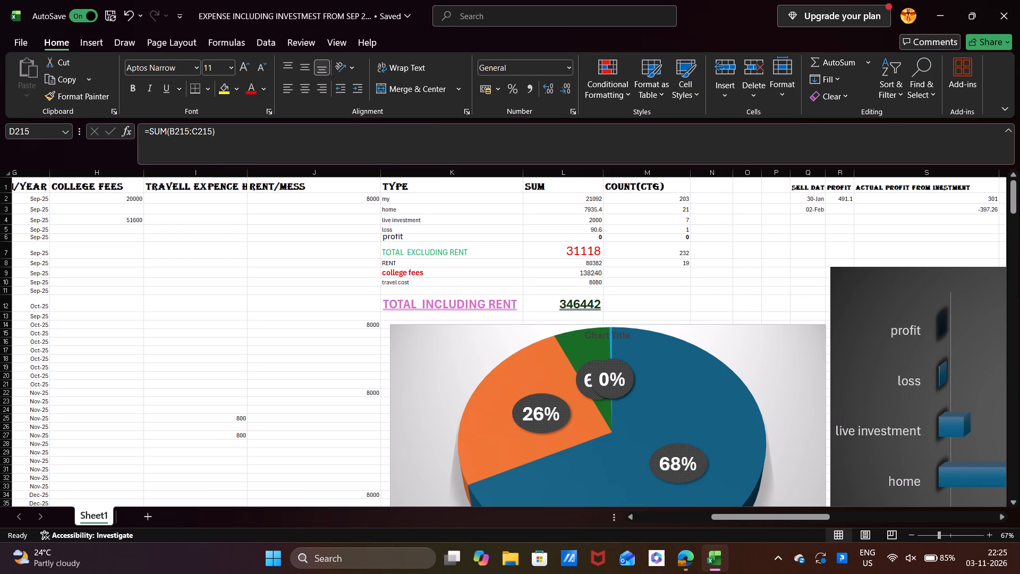
pyautogui.click(615, 385)
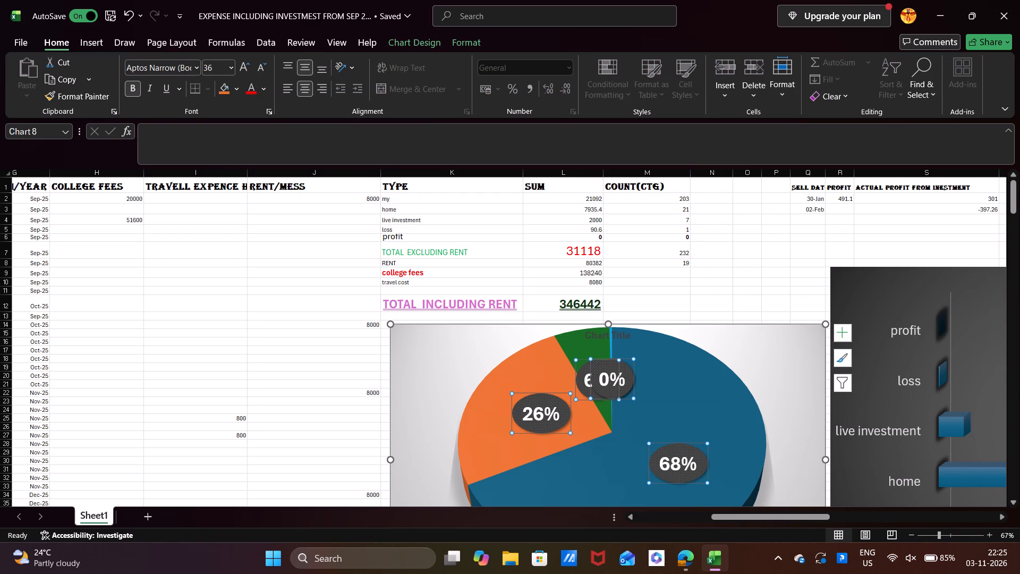
pyautogui.click(615, 385)
pyautogui.moveTo(635, 401); pyautogui.dragTo(626, 388)
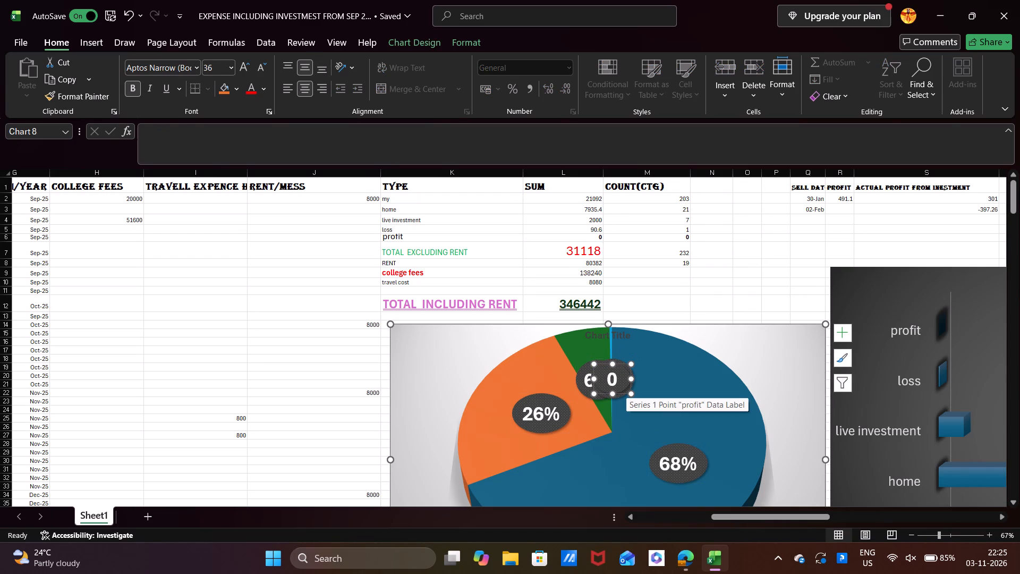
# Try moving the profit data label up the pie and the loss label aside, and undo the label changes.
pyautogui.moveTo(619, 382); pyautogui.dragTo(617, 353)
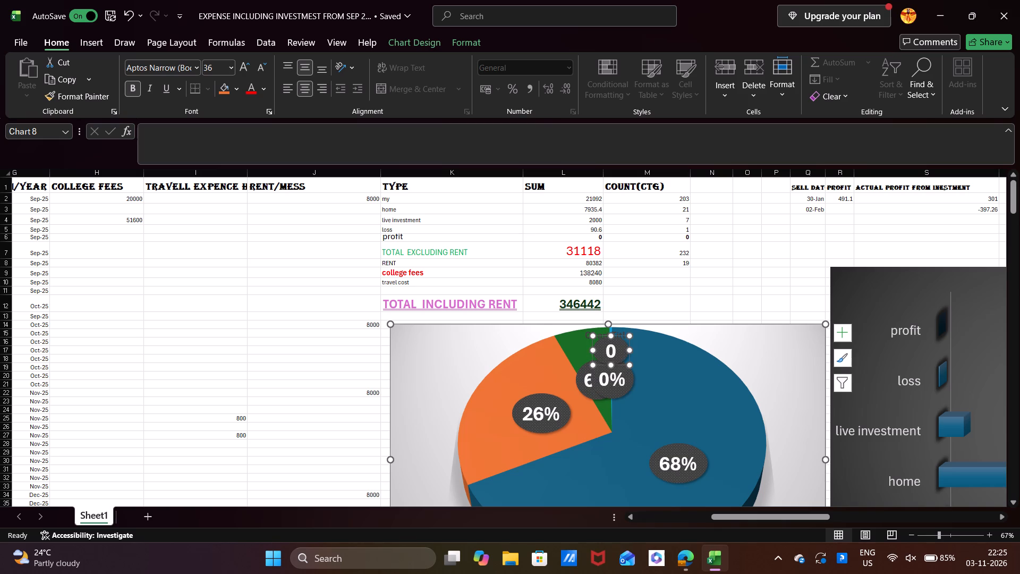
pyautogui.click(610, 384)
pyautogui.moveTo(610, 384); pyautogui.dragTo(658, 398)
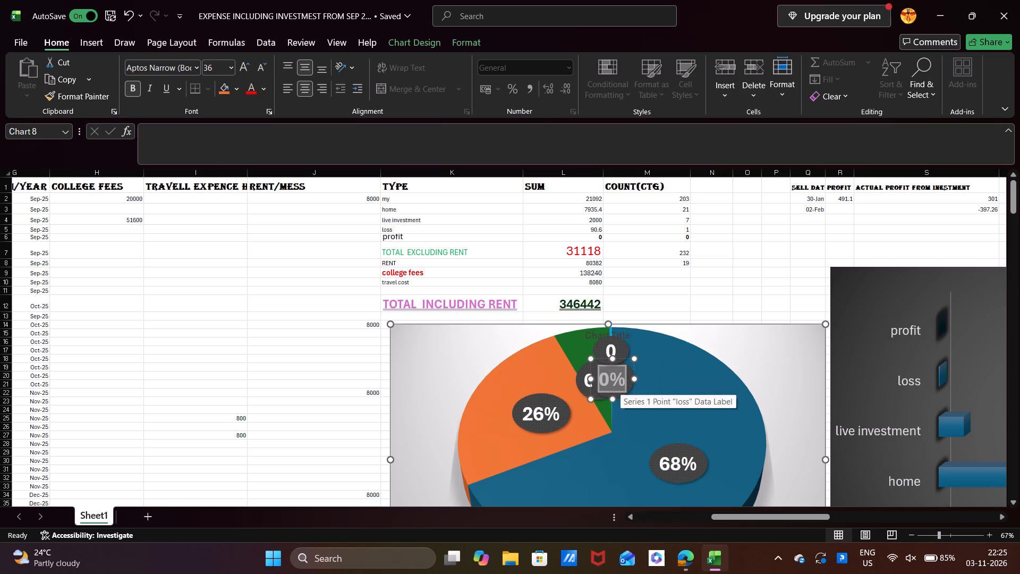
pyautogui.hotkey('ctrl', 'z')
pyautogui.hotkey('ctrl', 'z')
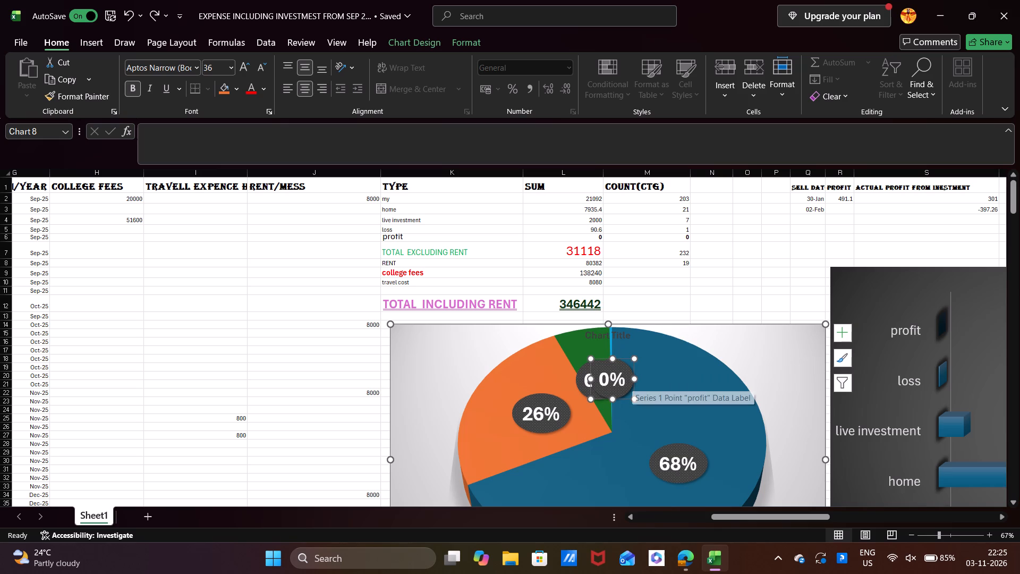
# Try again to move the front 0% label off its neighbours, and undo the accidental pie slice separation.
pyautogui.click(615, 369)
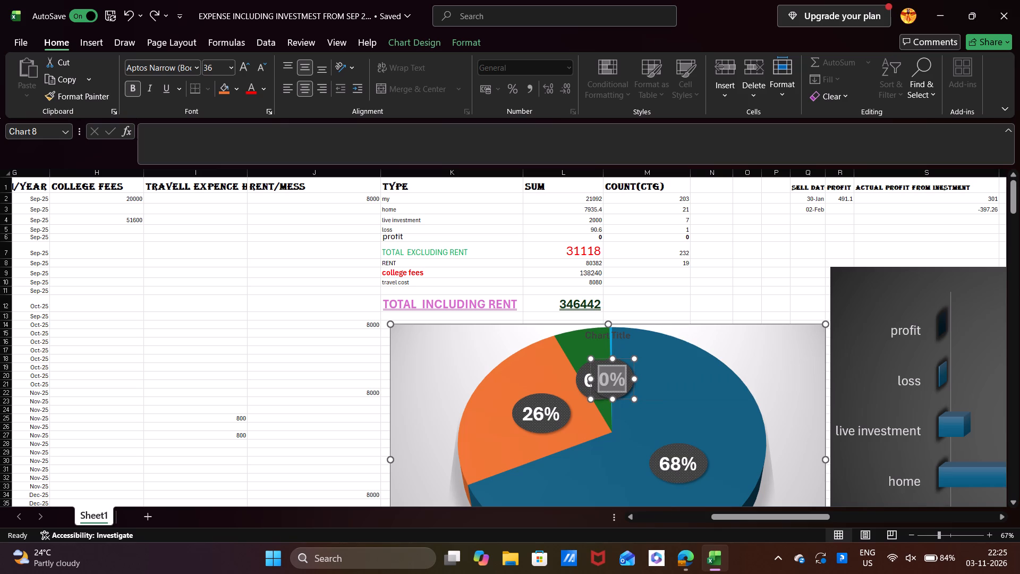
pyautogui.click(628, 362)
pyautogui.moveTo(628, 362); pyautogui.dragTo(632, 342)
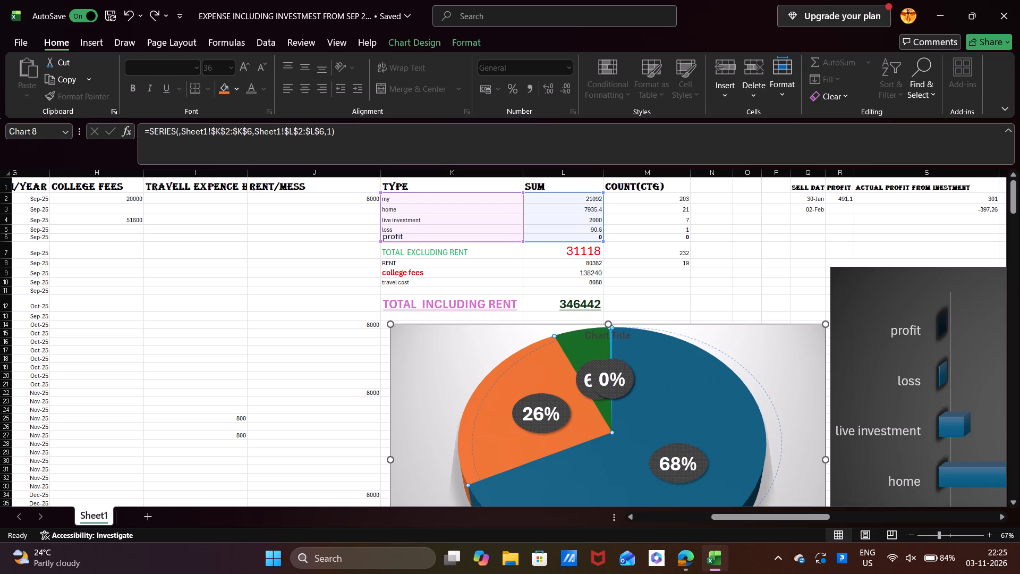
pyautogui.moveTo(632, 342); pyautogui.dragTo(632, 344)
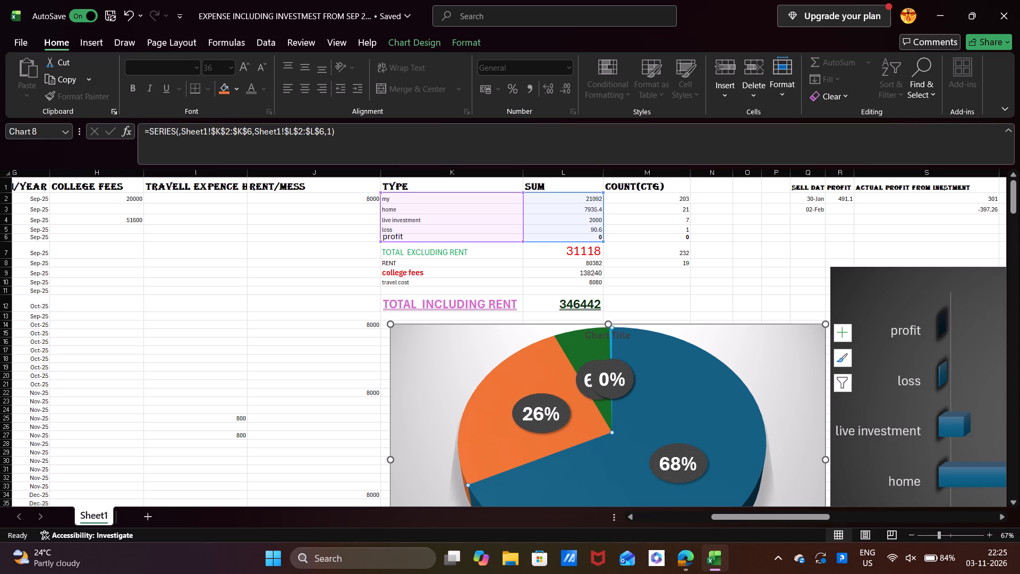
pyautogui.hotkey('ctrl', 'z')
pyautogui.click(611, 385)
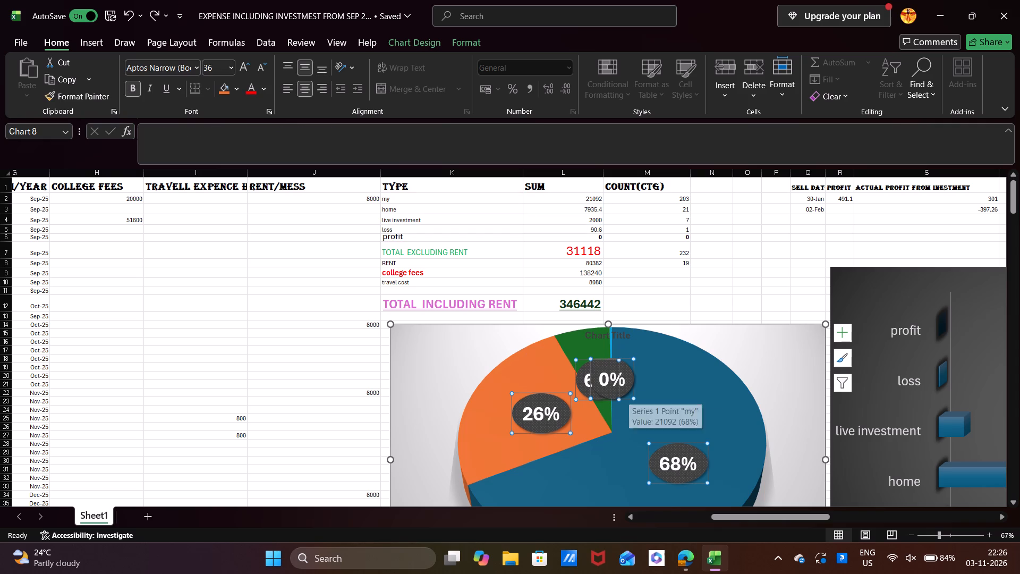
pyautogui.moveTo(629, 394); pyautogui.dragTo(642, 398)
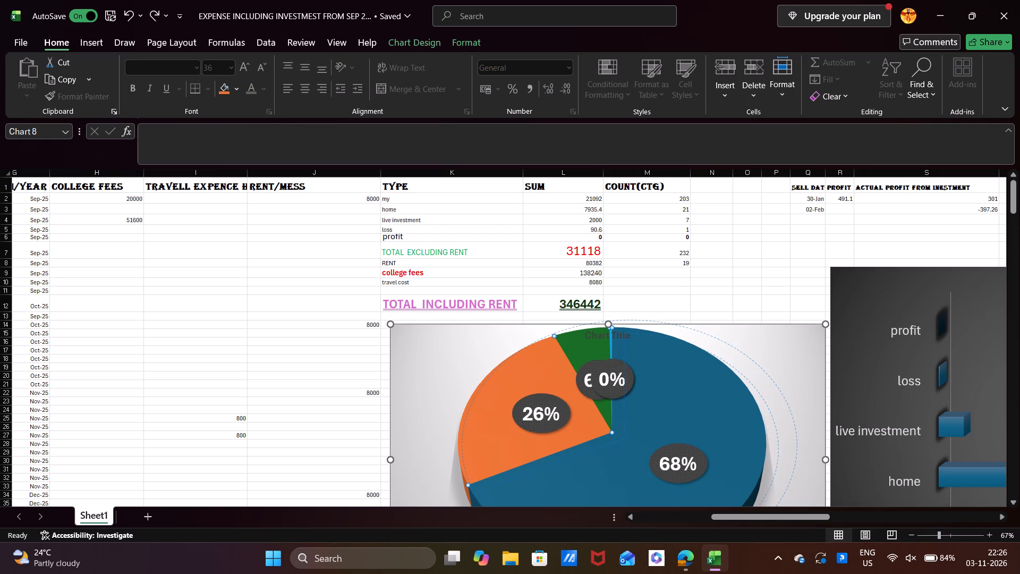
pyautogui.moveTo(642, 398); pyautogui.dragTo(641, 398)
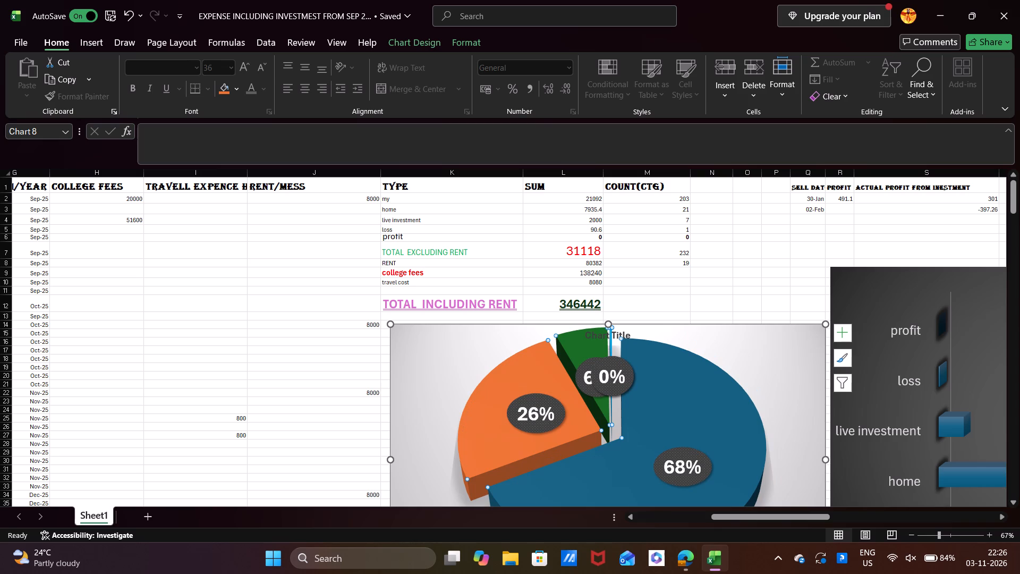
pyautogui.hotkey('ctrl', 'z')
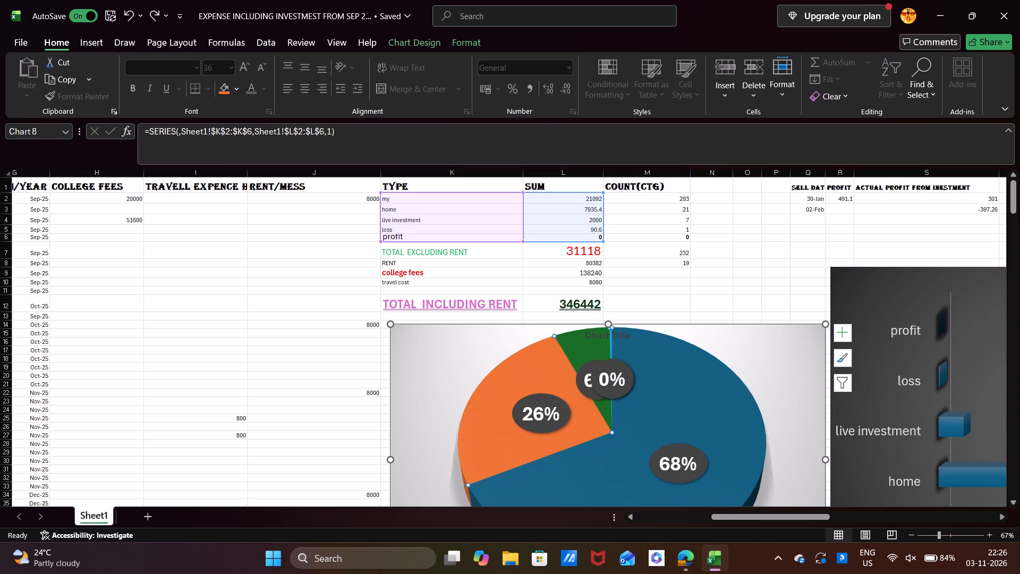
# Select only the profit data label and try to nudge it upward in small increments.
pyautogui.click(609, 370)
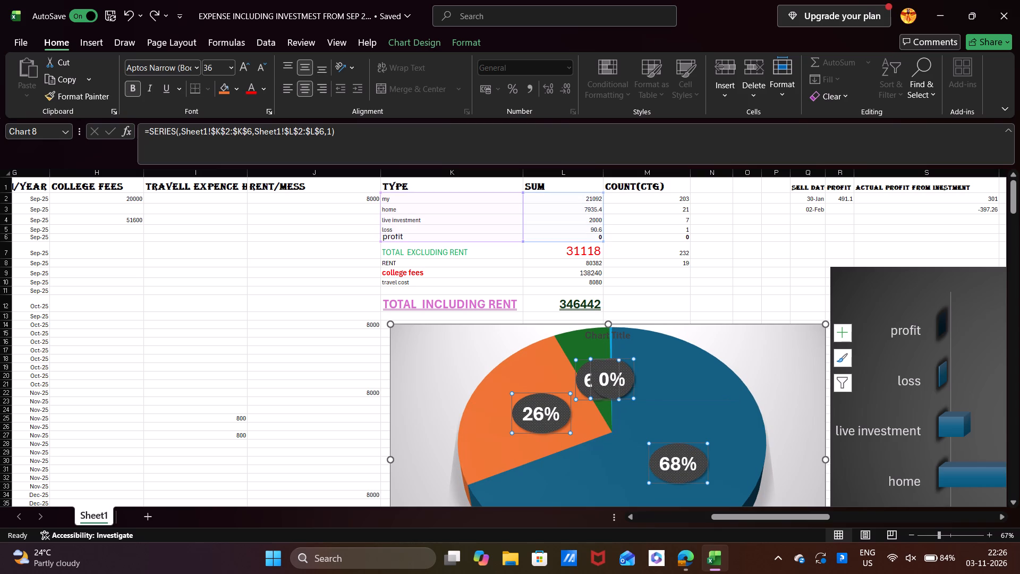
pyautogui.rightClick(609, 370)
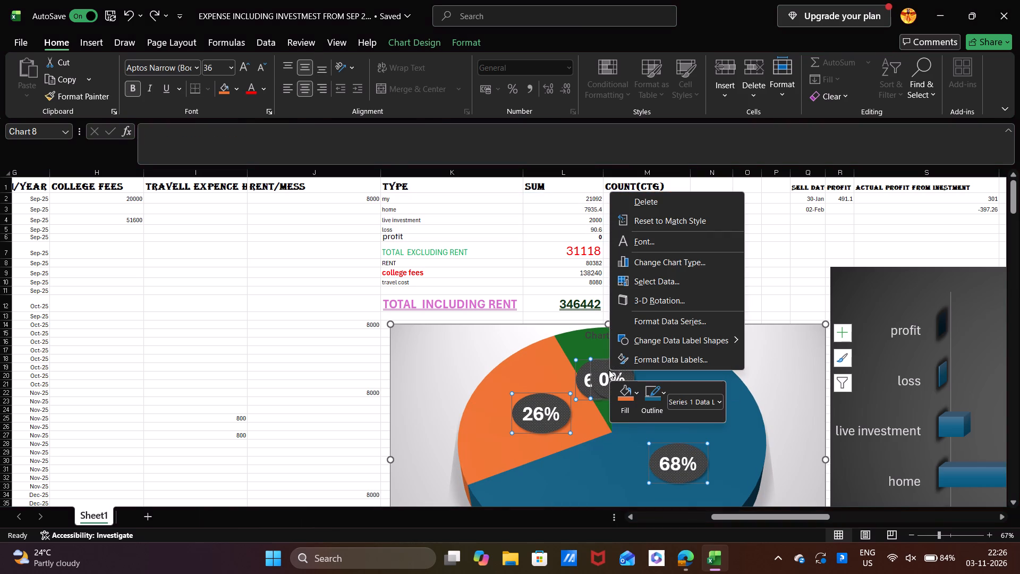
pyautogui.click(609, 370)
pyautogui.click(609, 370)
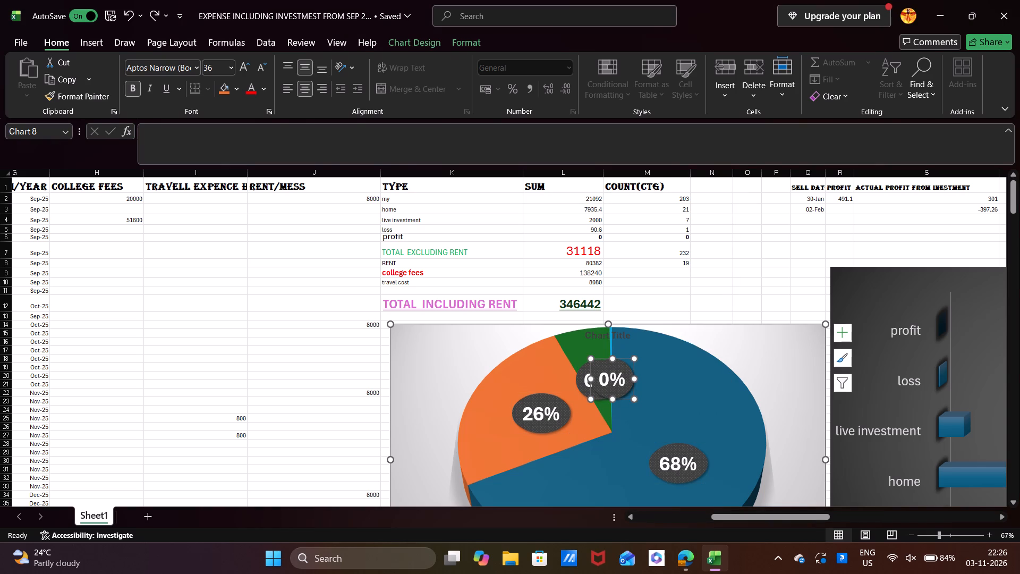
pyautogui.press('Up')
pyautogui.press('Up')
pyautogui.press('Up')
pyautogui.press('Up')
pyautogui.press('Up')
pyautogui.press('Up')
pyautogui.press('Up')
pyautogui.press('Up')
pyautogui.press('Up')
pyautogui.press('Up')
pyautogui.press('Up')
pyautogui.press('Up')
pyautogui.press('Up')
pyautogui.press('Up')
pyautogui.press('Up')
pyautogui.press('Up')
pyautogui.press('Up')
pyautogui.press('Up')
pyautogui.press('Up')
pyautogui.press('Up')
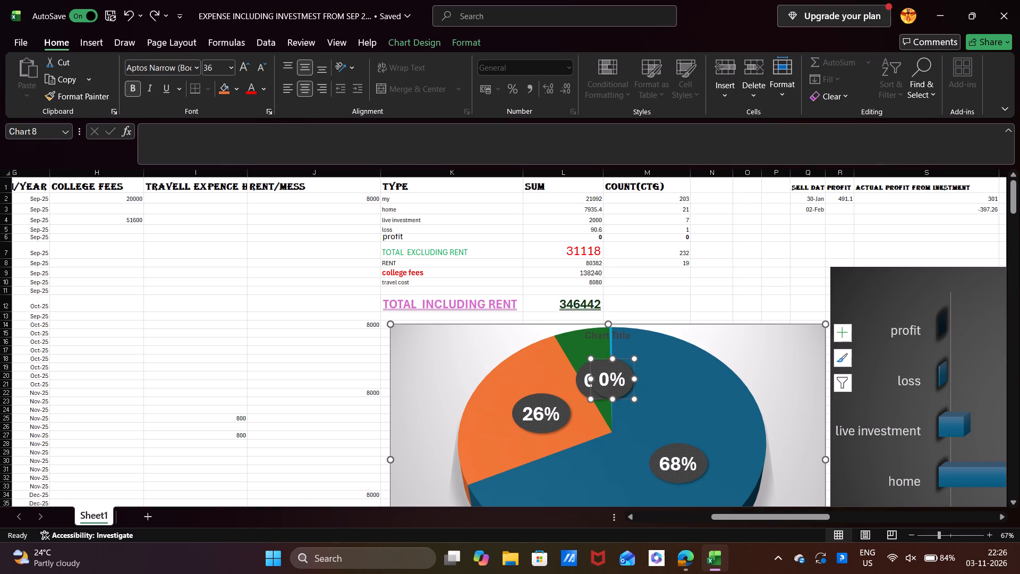
# Move the profit data label to the top edge of the pie, above the 6% label.
pyautogui.click(609, 370)
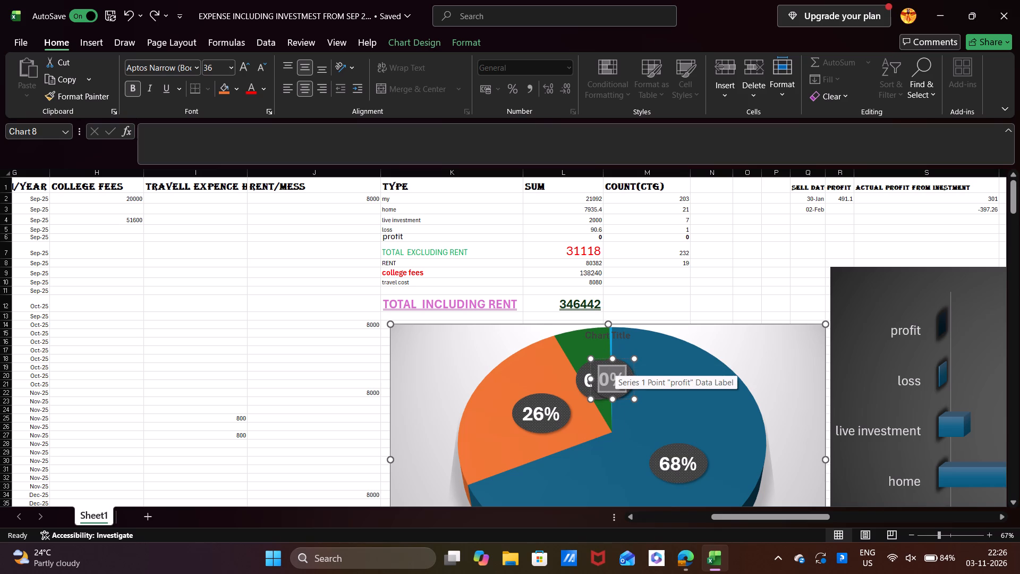
pyautogui.moveTo(619, 362); pyautogui.dragTo(651, 352)
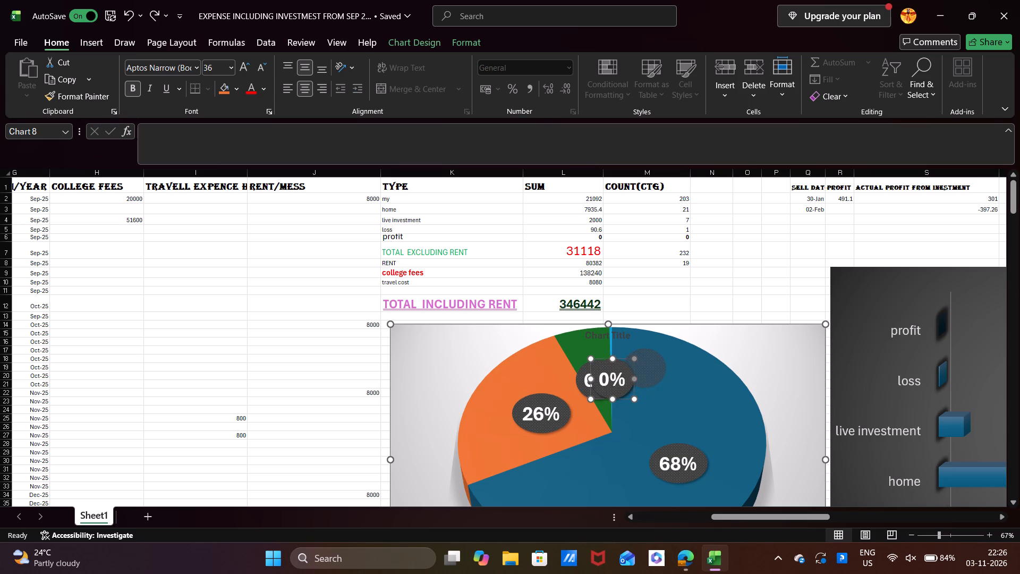
pyautogui.moveTo(651, 352); pyautogui.dragTo(624, 319)
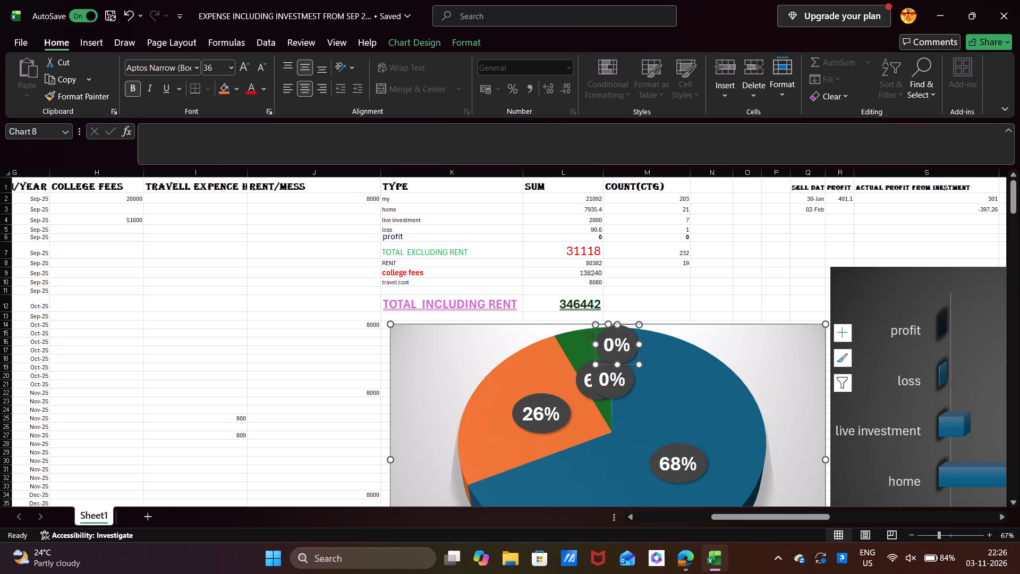
# Delete the loss data label that overlaps the 6% label on the pie chart.
pyautogui.click(629, 381)
pyautogui.press('Delete')
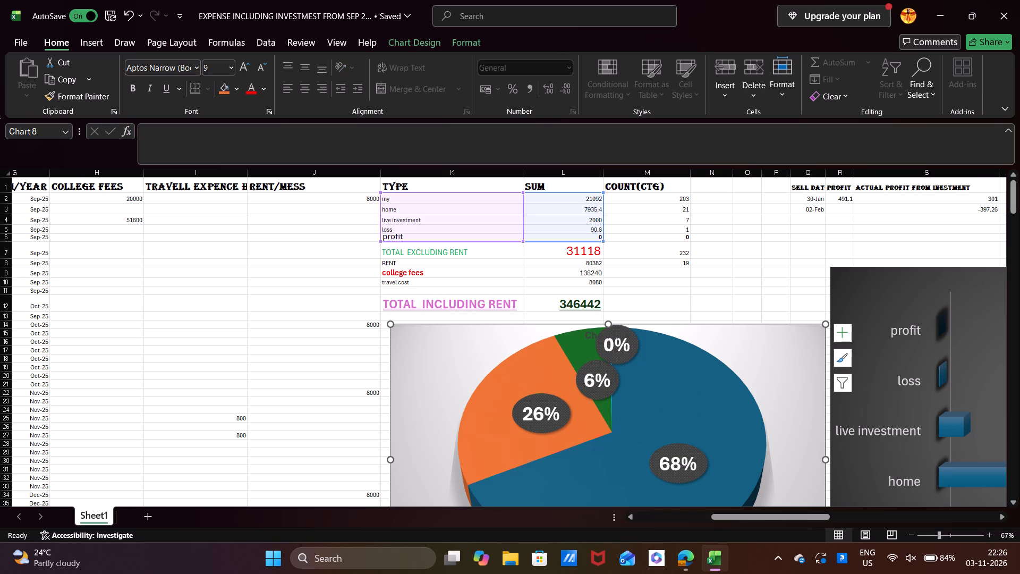
# Examine the pie chart with its labels and check the sum and count formulas in the live investment summary row.
pyautogui.scroll(-1, 713, 409)
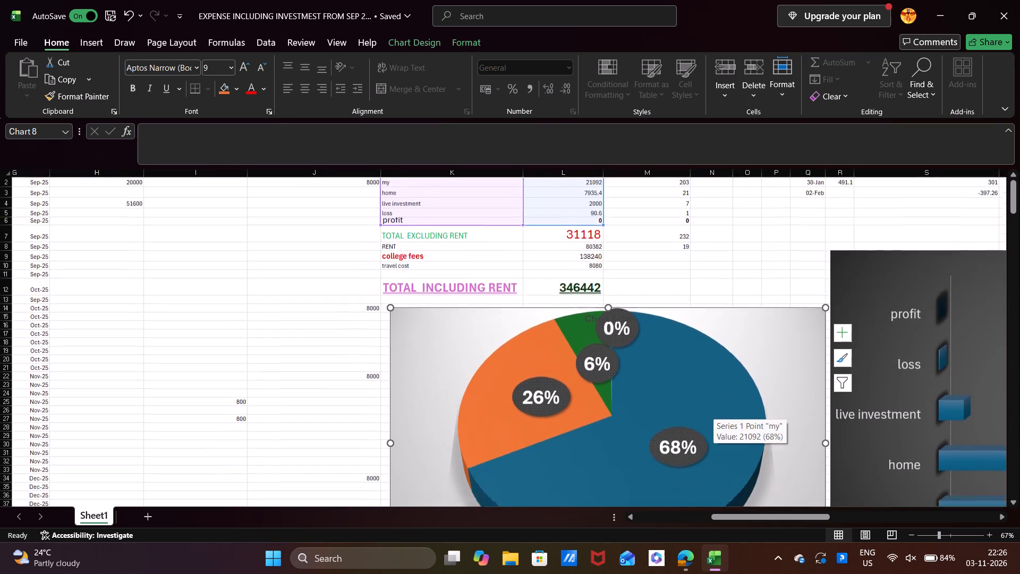
pyautogui.scroll(-2, 713, 409)
pyautogui.scroll(5, 713, 409)
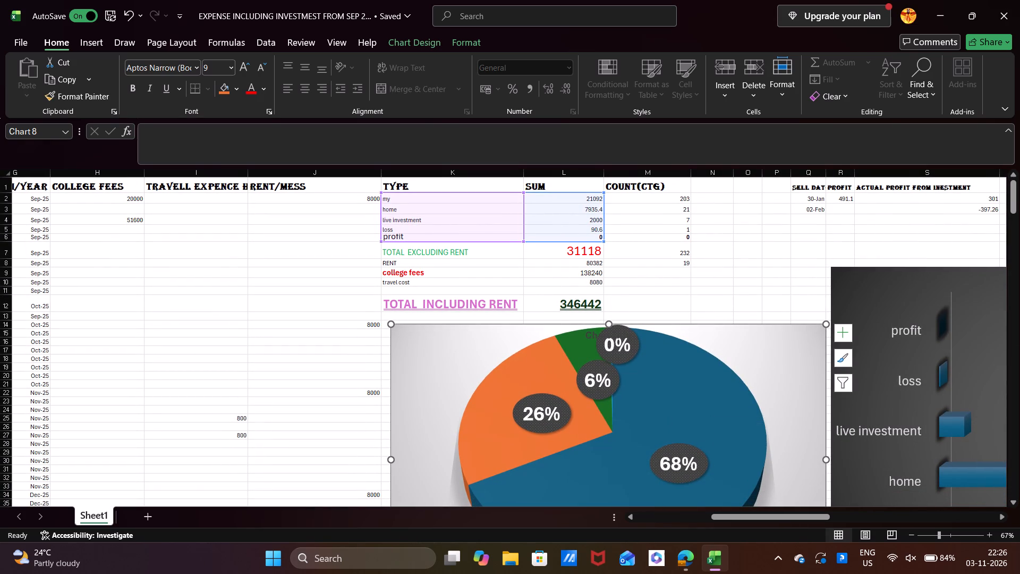
pyautogui.click(586, 222)
pyautogui.click(653, 222)
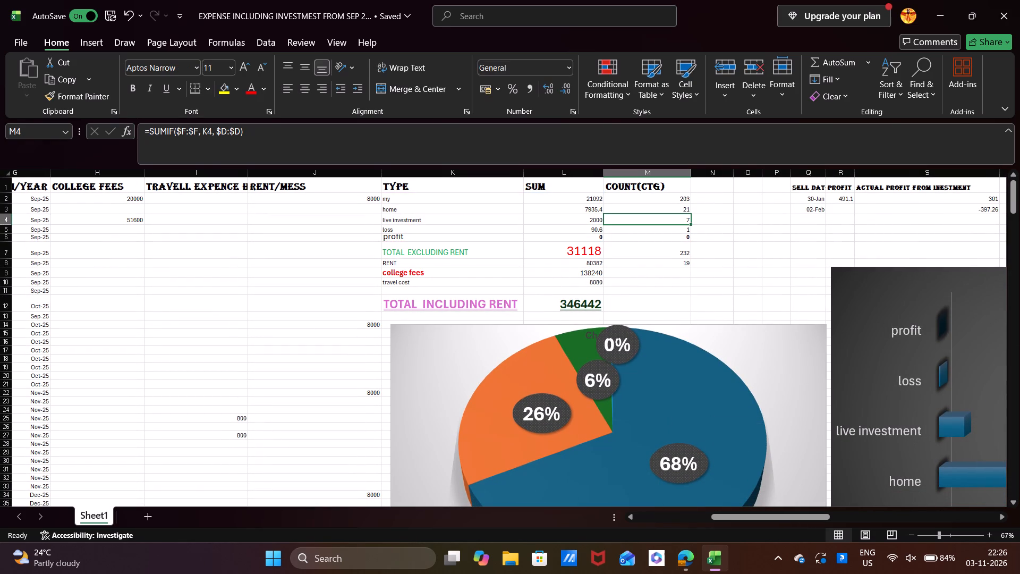
pyautogui.scroll(-1, 653, 222)
pyautogui.scroll(2, 653, 222)
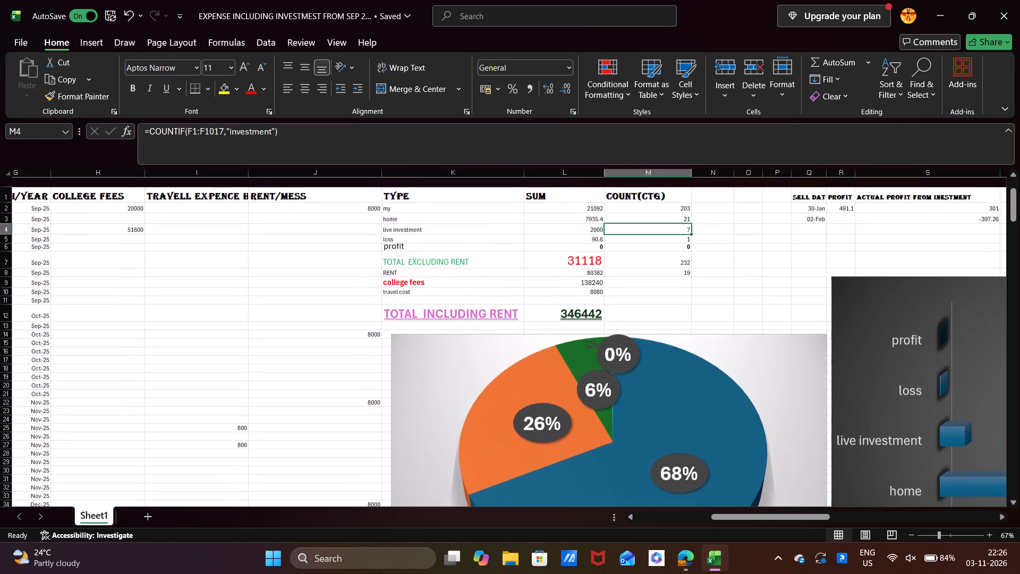
pyautogui.scroll(1, 653, 222)
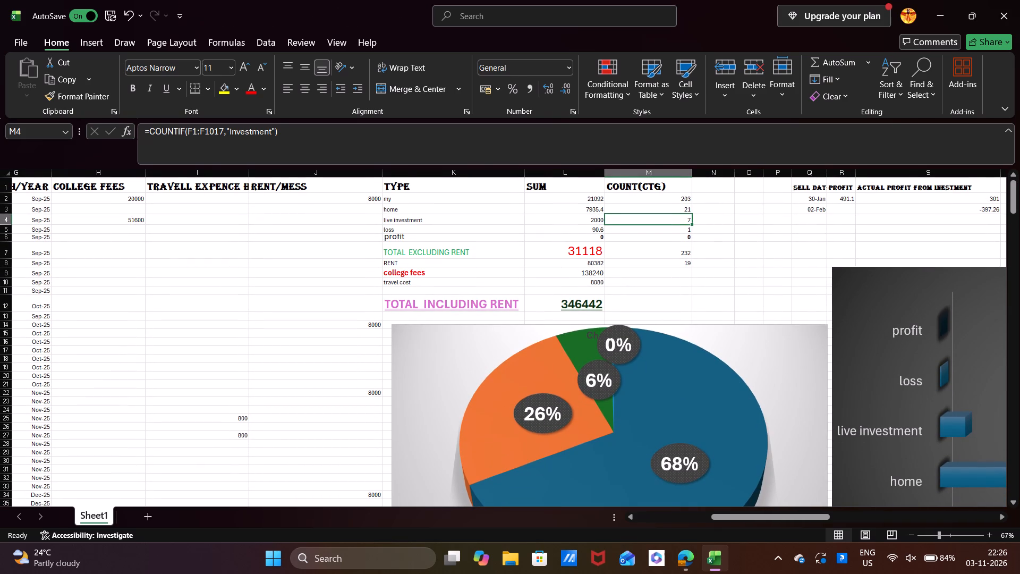
# Find the first October silver etf row marked live investment and colour its total in D218 with the darkest purple theme font shade.
pyautogui.hscroll(4, 653, 222)
pyautogui.scroll(-4, 653, 222)
pyautogui.hscroll(3, 653, 222)
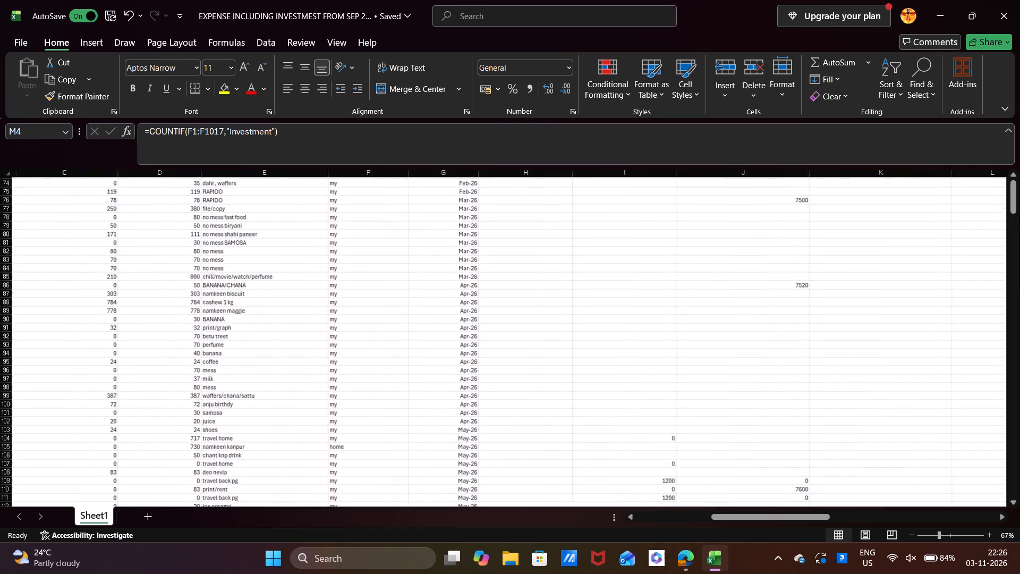
pyautogui.scroll(-5, 653, 222)
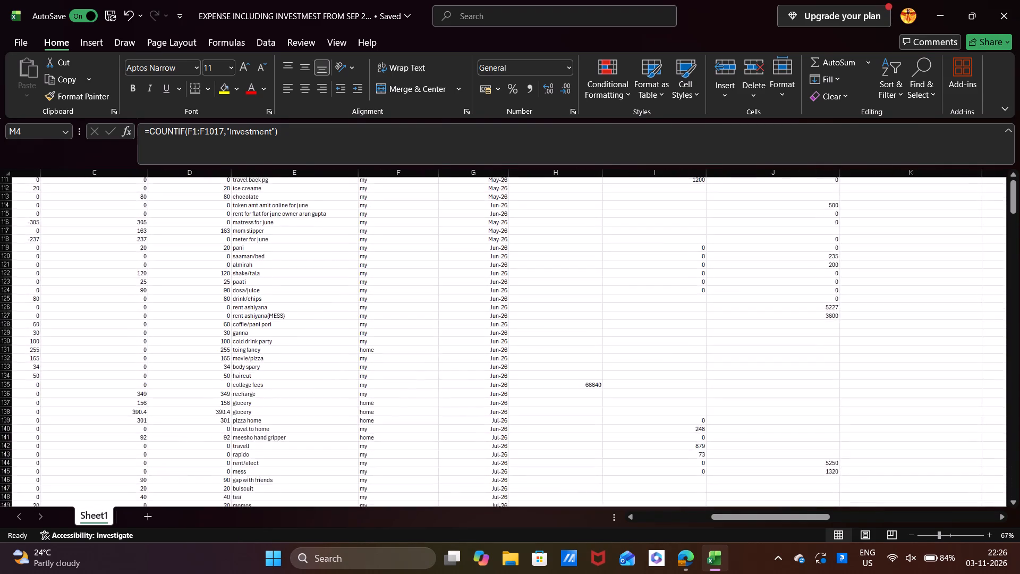
pyautogui.scroll(-5, 653, 222)
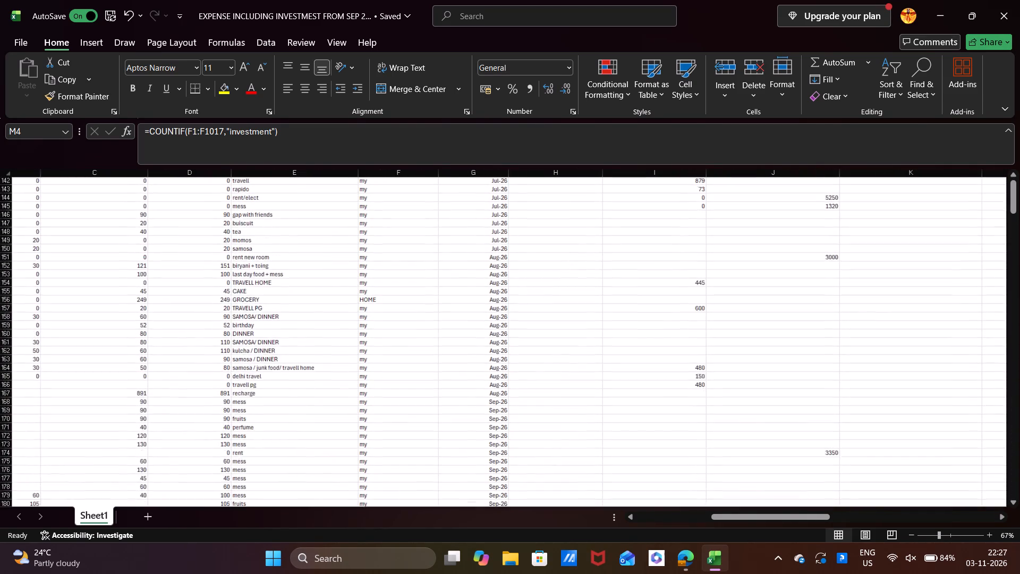
pyautogui.scroll(-2, 653, 222)
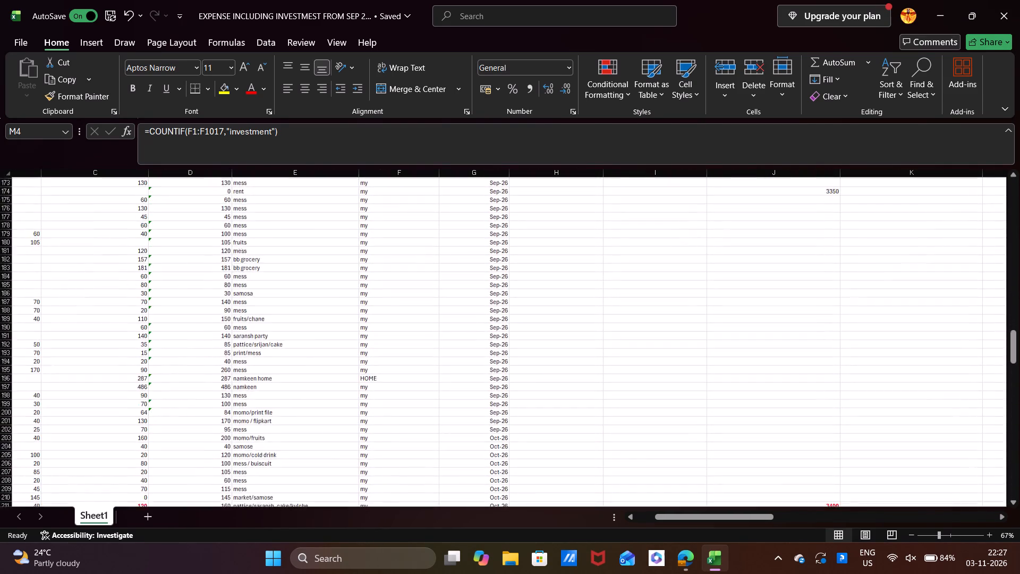
pyautogui.scroll(-3, 653, 222)
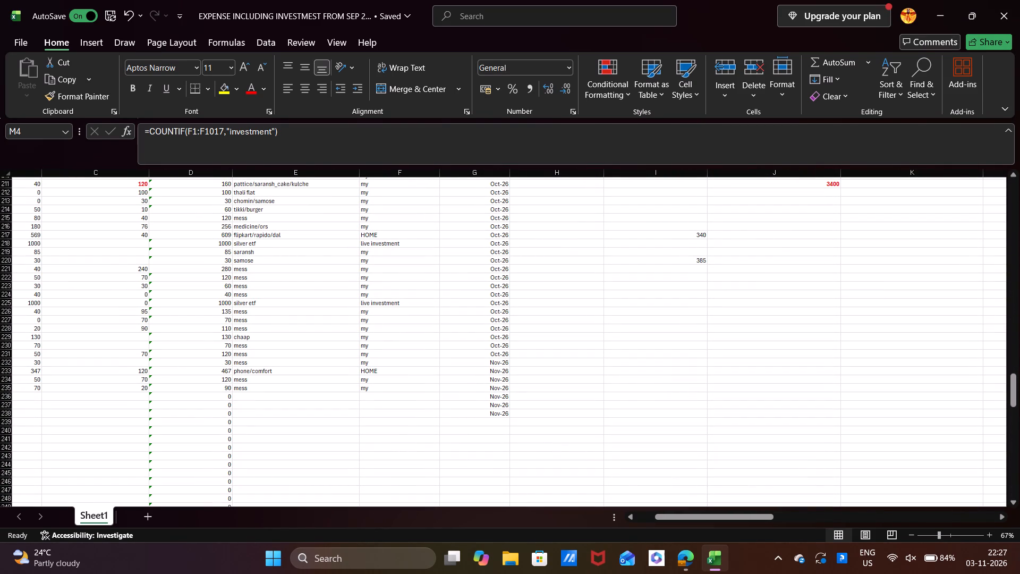
pyautogui.click(371, 243)
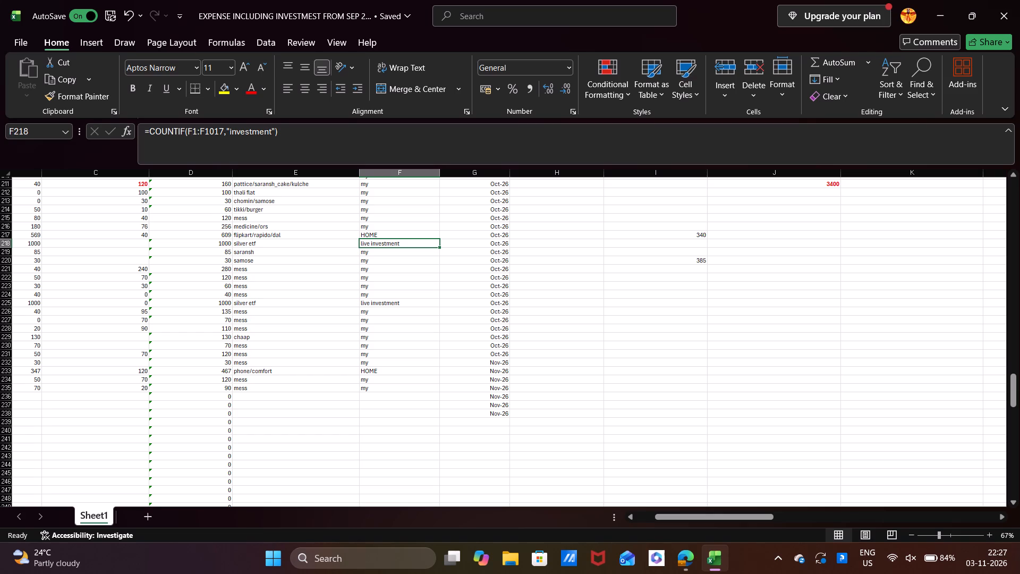
pyautogui.click(224, 244)
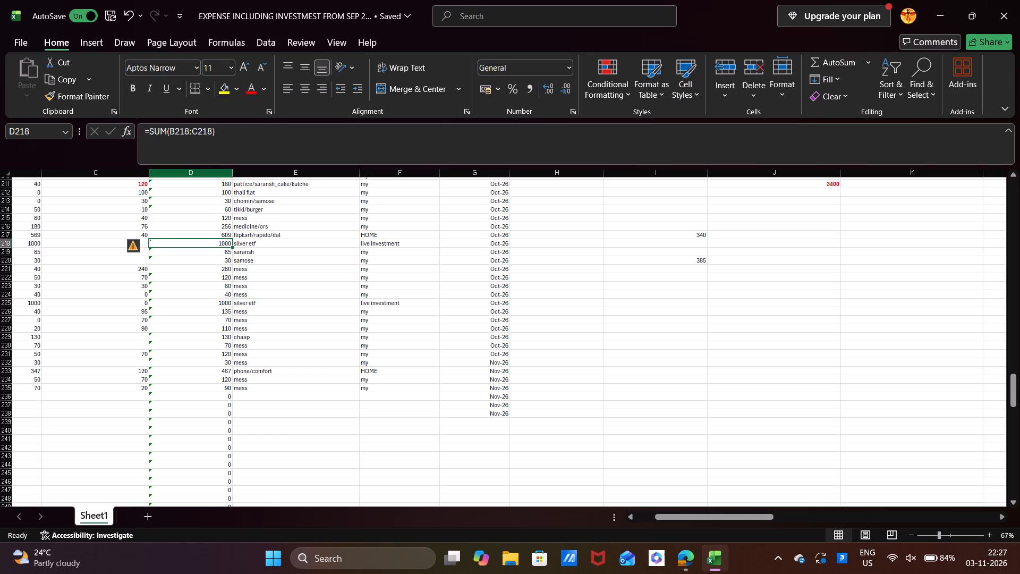
pyautogui.click(261, 90)
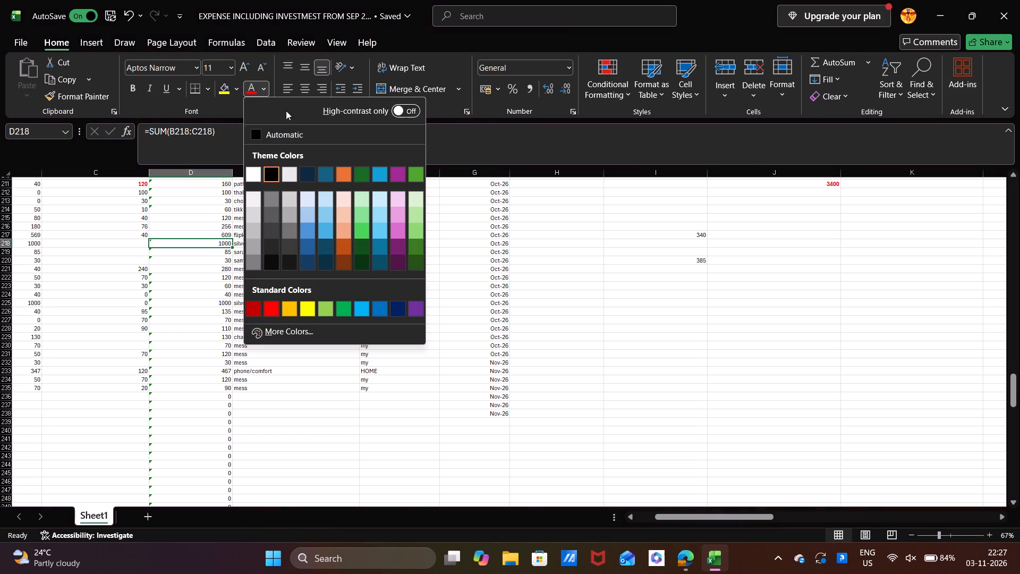
pyautogui.click(395, 261)
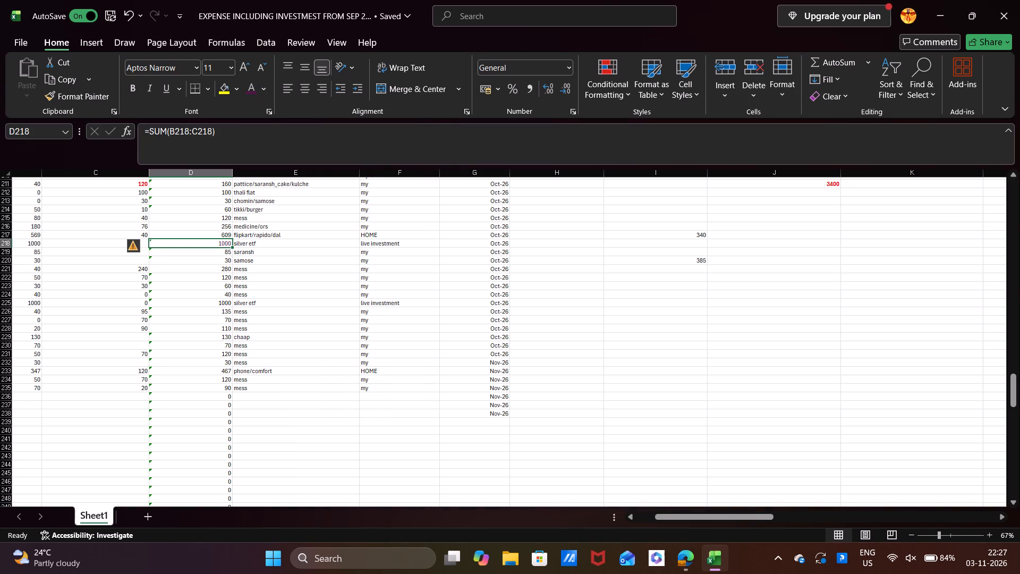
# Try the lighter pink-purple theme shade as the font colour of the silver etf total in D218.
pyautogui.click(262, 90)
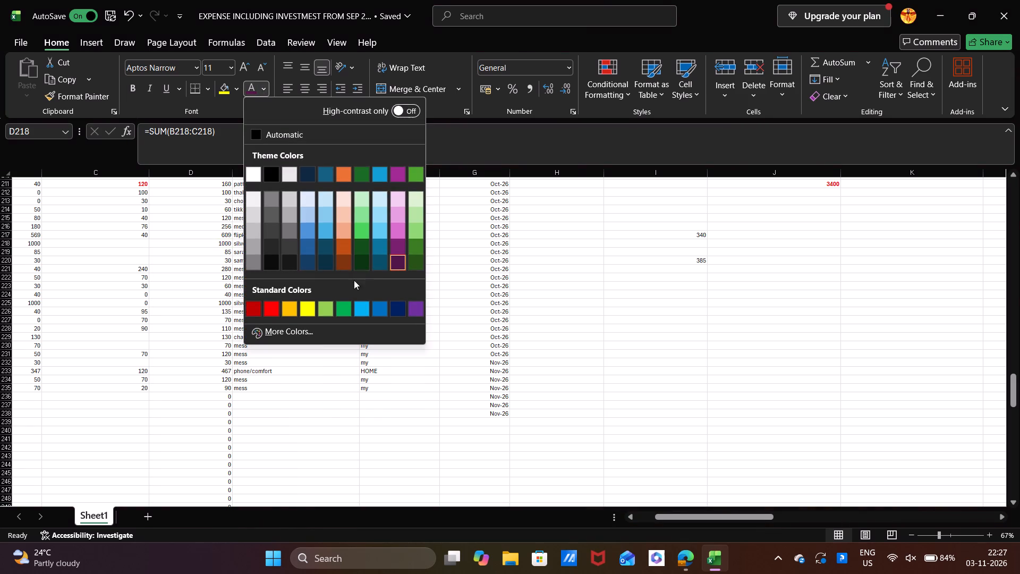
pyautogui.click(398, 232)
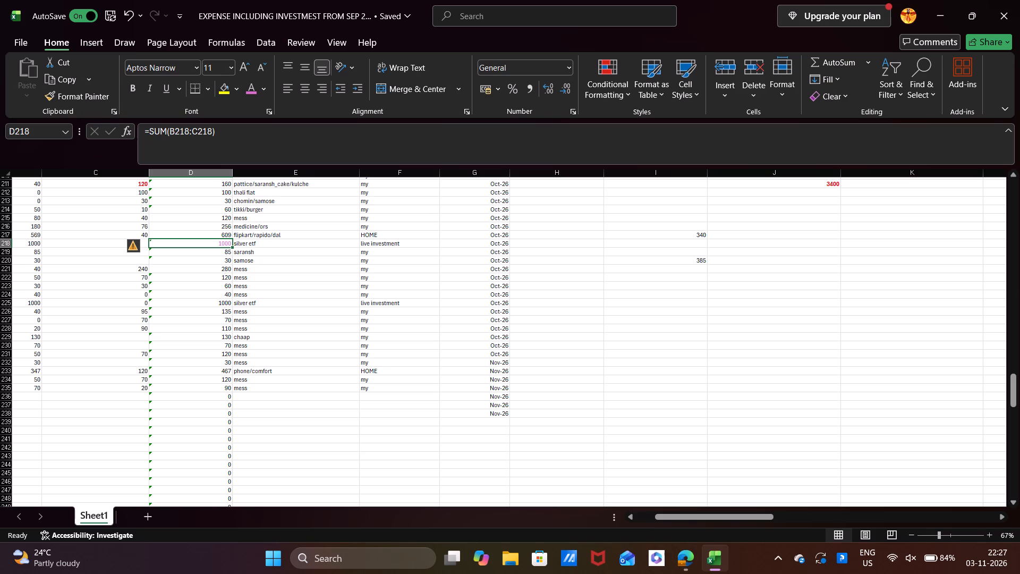
# Colour the two October silver etf totals, D218 and D225, with the font colour Dark Green, Accent 3, Lighter 40%.
pyautogui.click(268, 84)
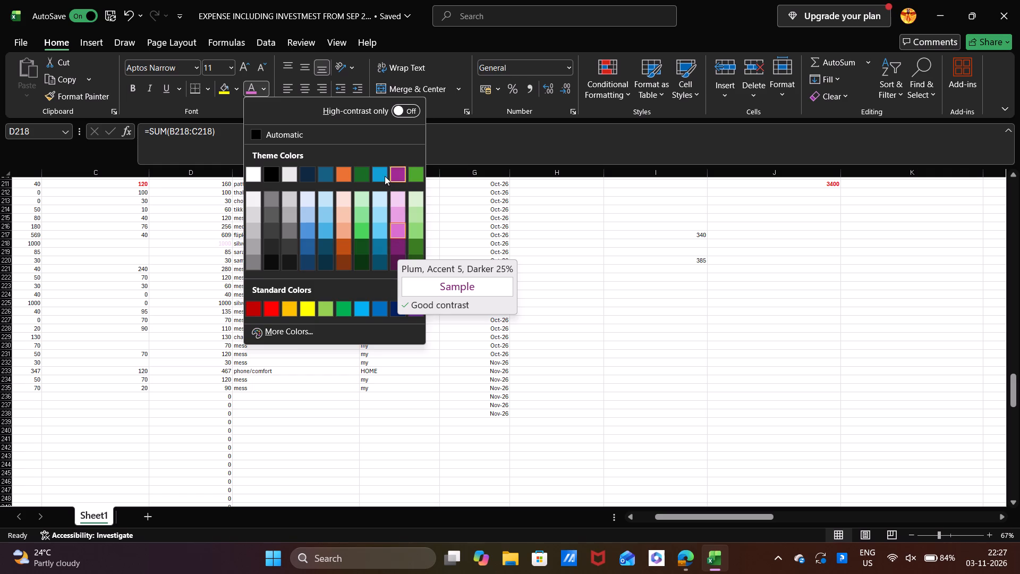
pyautogui.click(365, 227)
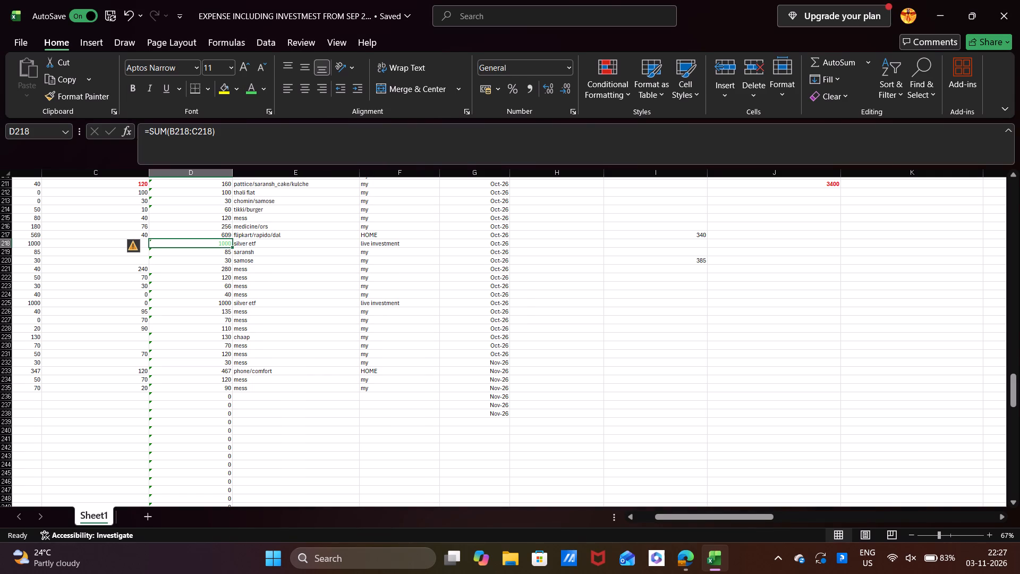
pyautogui.click(214, 303)
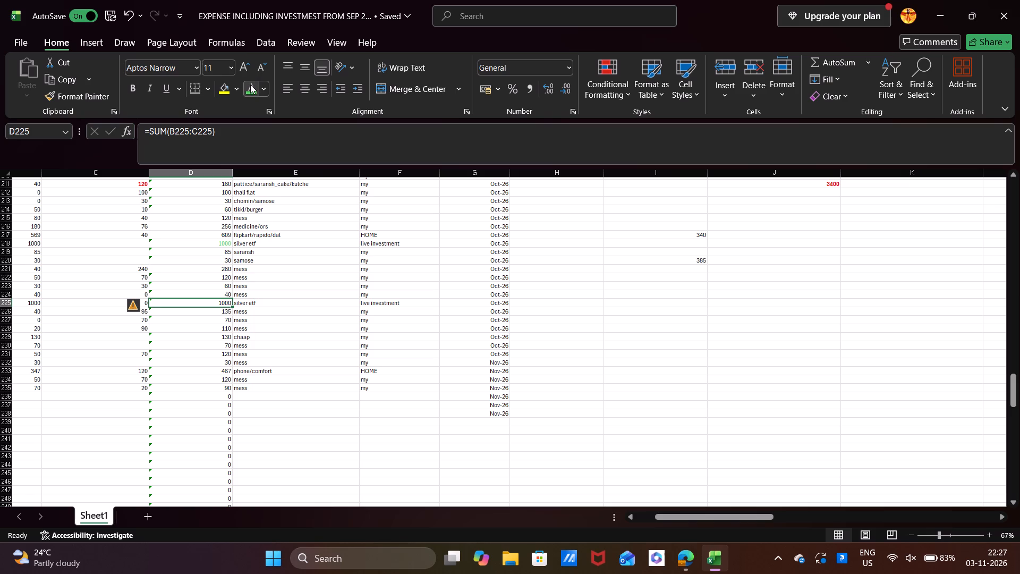
pyautogui.click(250, 85)
pyautogui.click(633, 294)
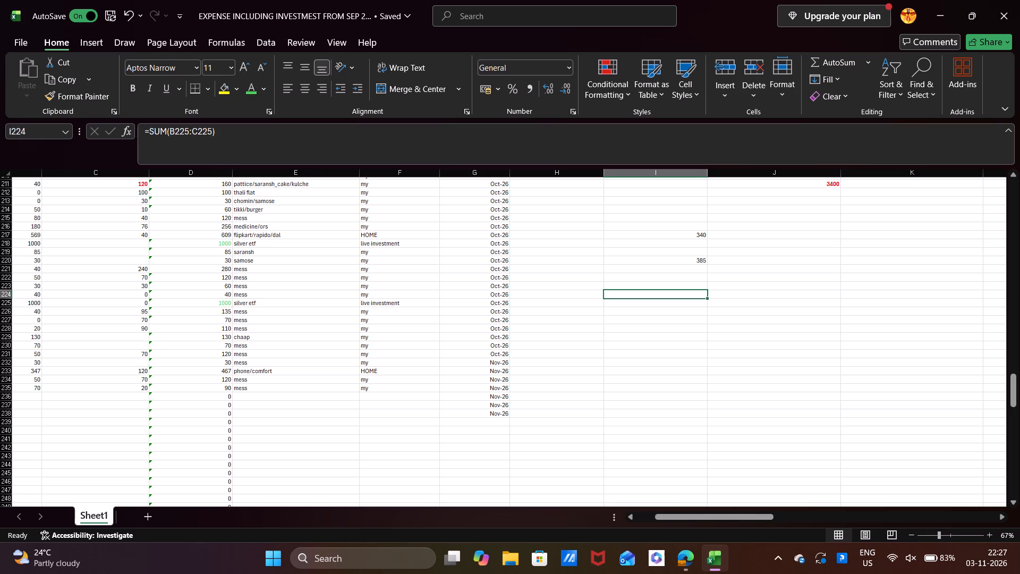
# Return to the header row and type list at the top of the sheet.
pyautogui.scroll(2, 633, 294)
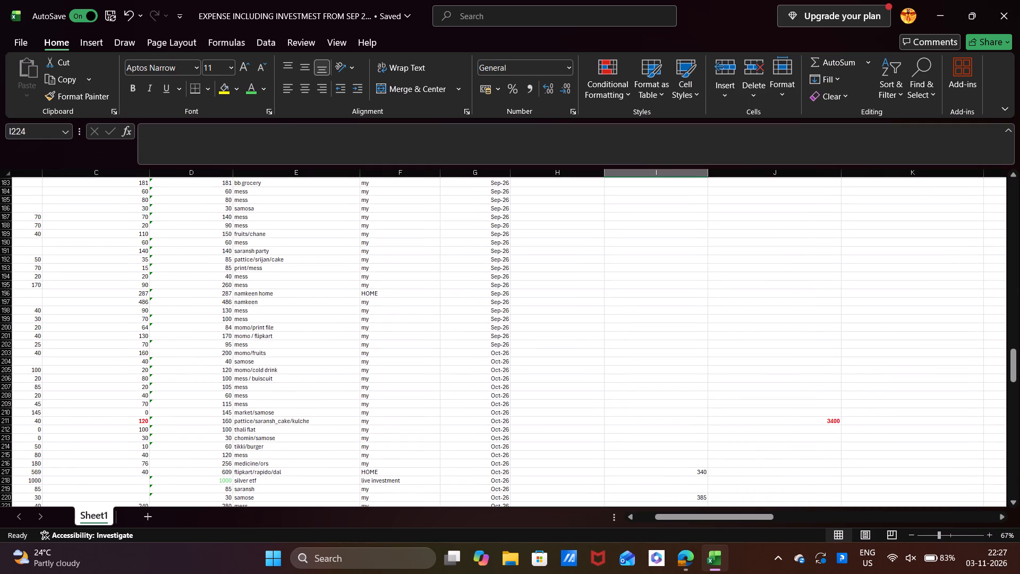
pyautogui.scroll(7, 633, 294)
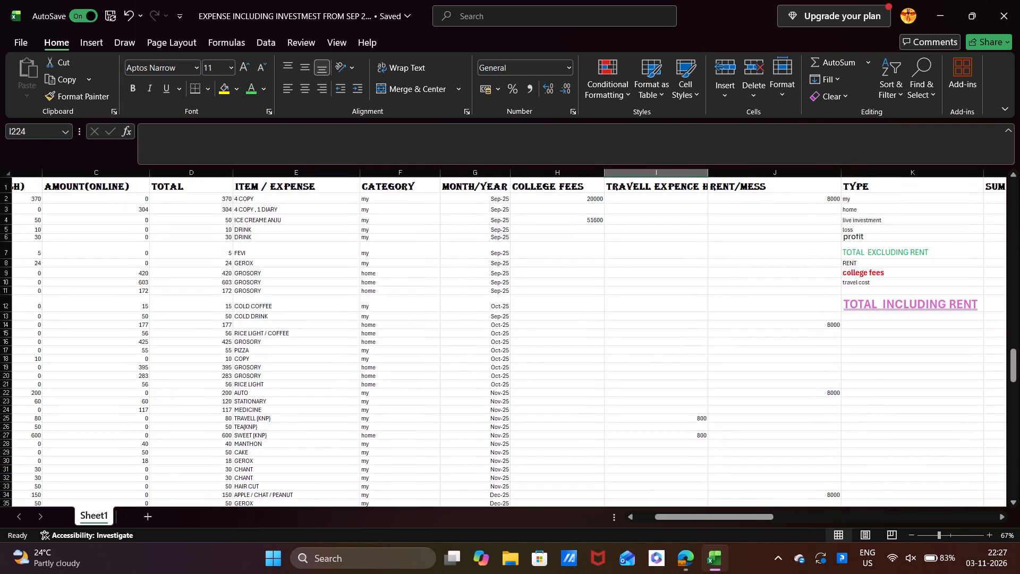